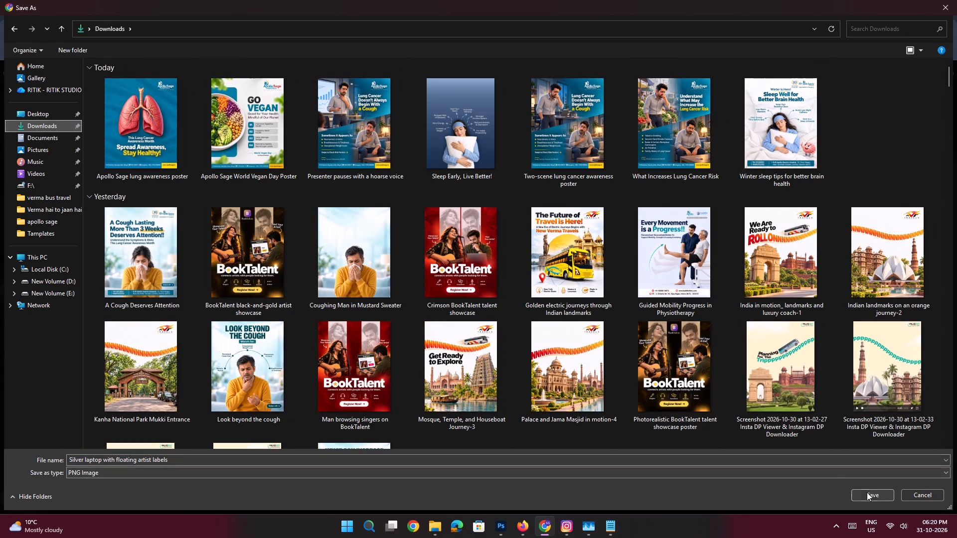
pyautogui.click(867, 493)
# Switch to Photoshop and close the Let's Build Your Digital Growth! document without saving changes.
pyautogui.click(504, 531)
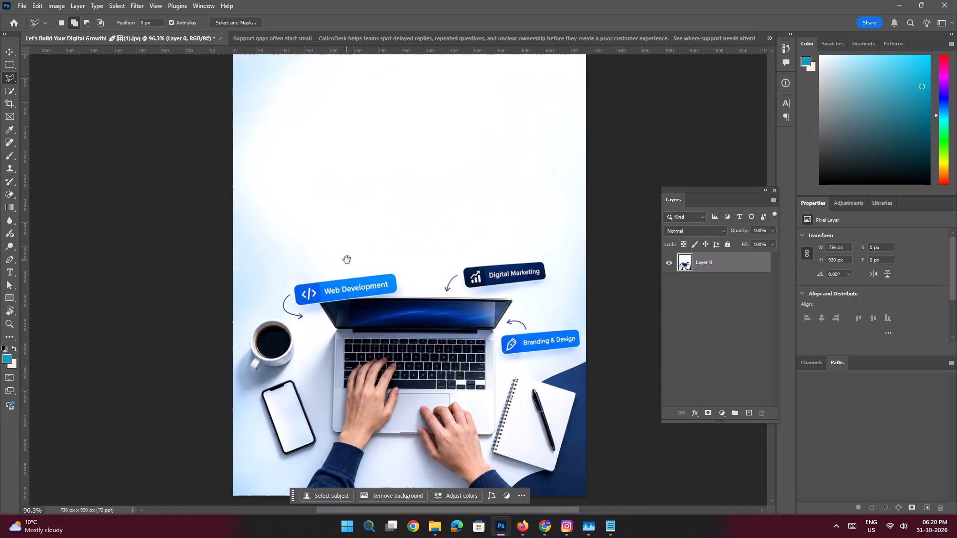
pyautogui.press('space')
pyautogui.press('space')
pyautogui.press('space')
pyautogui.press('space')
pyautogui.press('space')
pyautogui.press('space')
pyautogui.moveTo(425, 228); pyautogui.dragTo(422, 233)
pyautogui.click(222, 38)
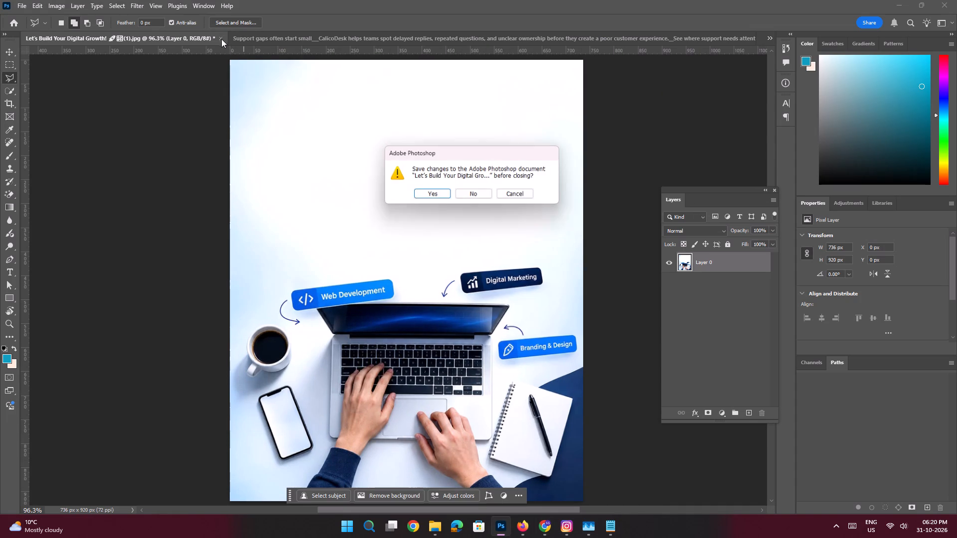
pyautogui.click(471, 194)
pyautogui.press('space')
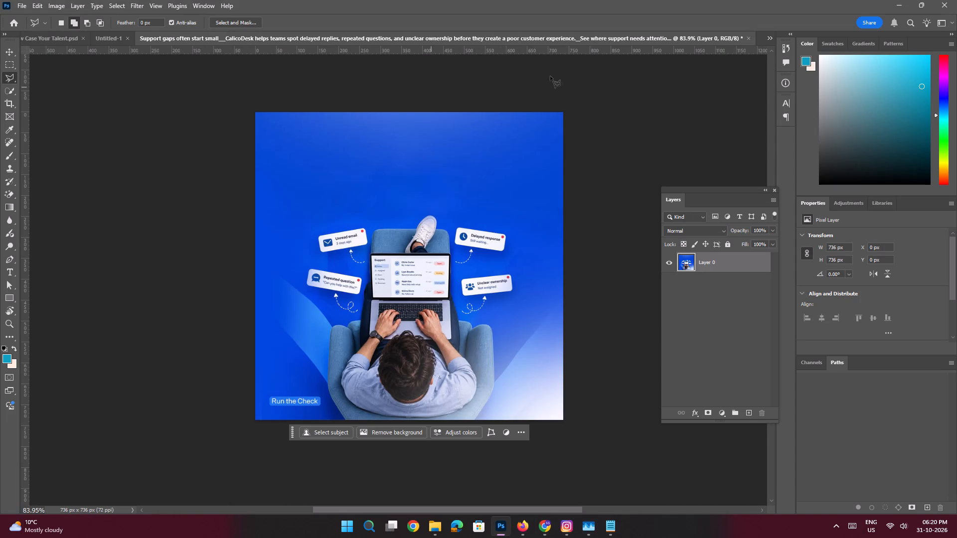
# Place the downloaded Silver laptop with floating artist labels image from Chrome into the Untitled-1 document, filling the canvas.
pyautogui.click(39, 38)
pyautogui.click(225, 38)
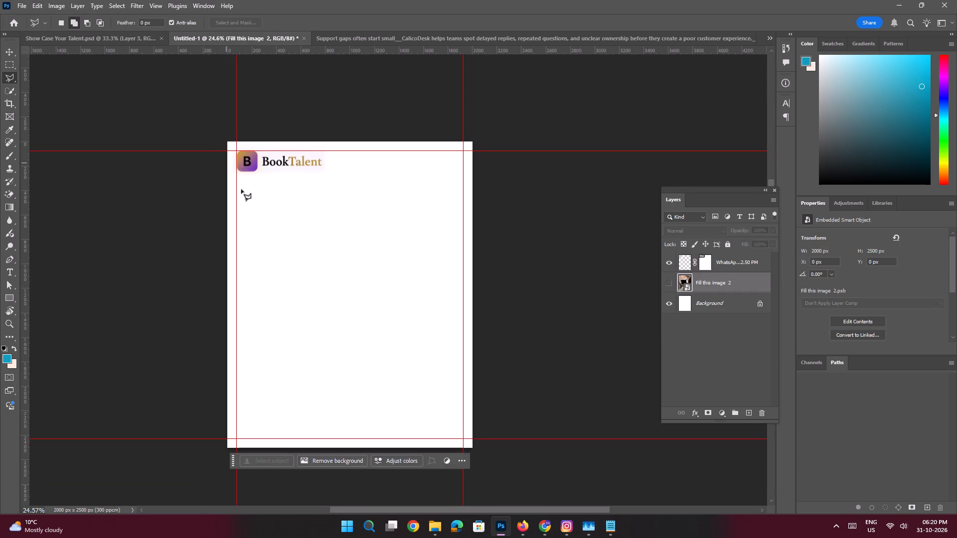
pyautogui.press('space')
pyautogui.press('space')
pyautogui.press('space')
pyautogui.press('space')
pyautogui.moveTo(333, 249); pyautogui.dragTo(344, 245)
pyautogui.click(12, 54)
pyautogui.click(45, 132)
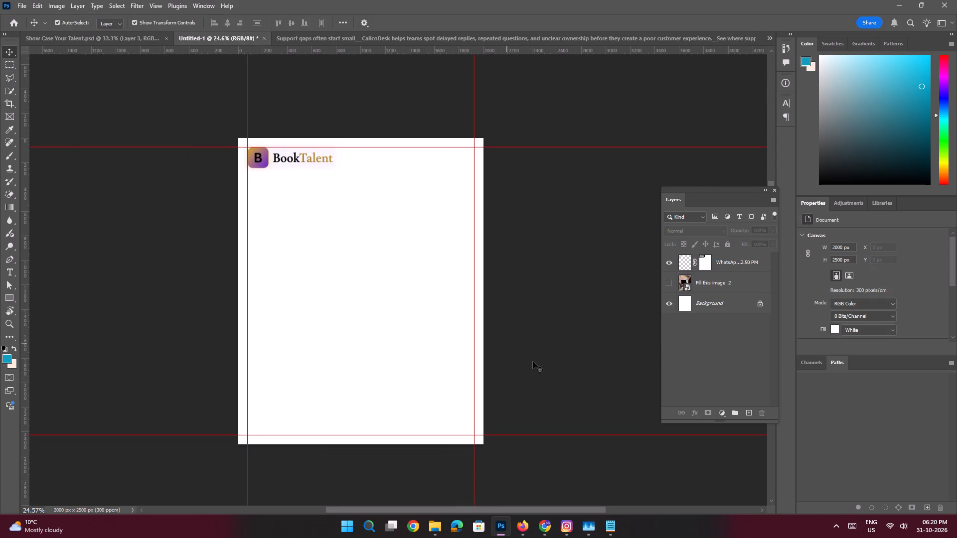
pyautogui.click(541, 530)
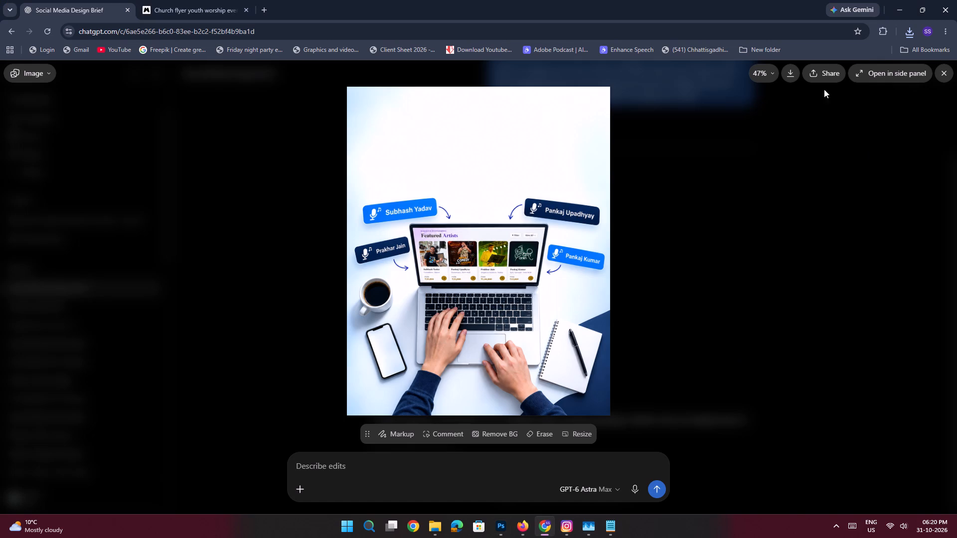
pyautogui.click(907, 35)
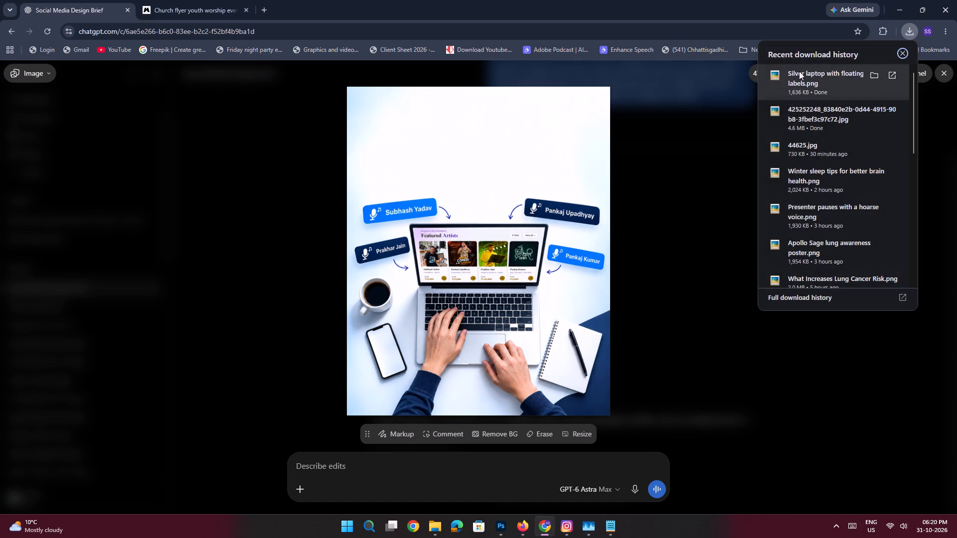
pyautogui.moveTo(799, 71); pyautogui.dragTo(337, 253)
pyautogui.hotkey('alt', 'Tab')
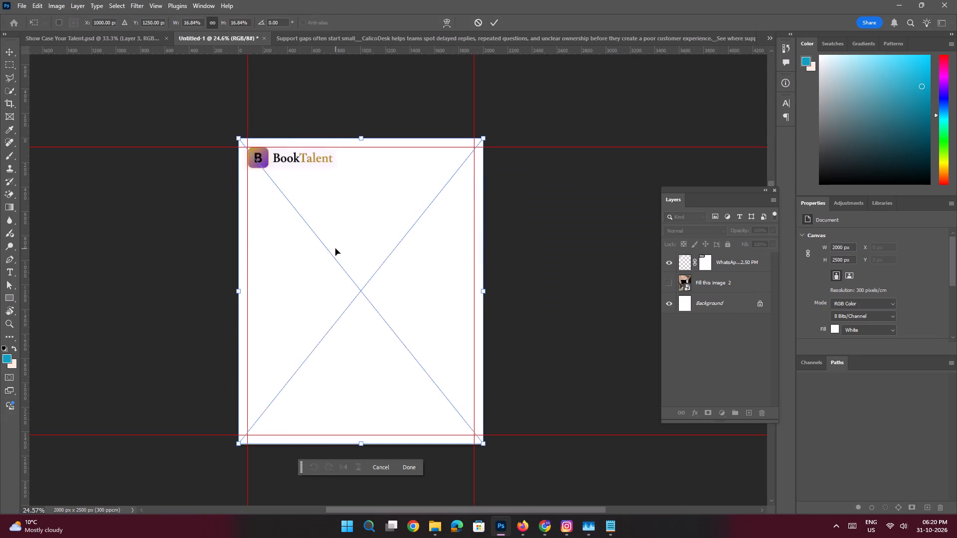
pyautogui.press('Return')
pyautogui.press('Return')
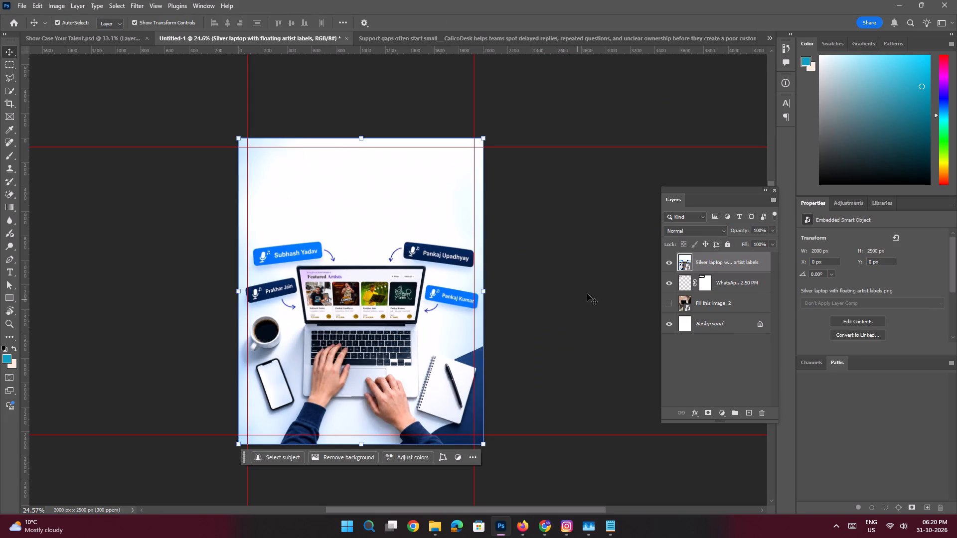
# Move the laptop image layer directly above the Background layer, below Fill this image 2 and the logo.
pyautogui.moveTo(720, 266); pyautogui.dragTo(725, 315)
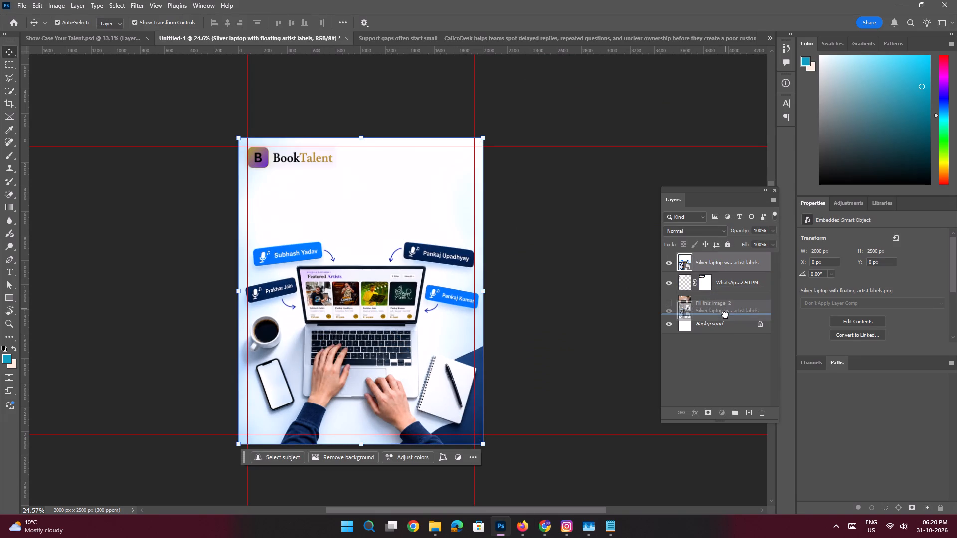
pyautogui.moveTo(725, 315); pyautogui.dragTo(725, 315)
# Move the BookTalent logo straight across to the design's upper-right corner, at about X 1147 px, Y 27 px.
pyautogui.press('space')
pyautogui.keyDown('ctrl'); pyautogui.moveTo(319, 180); pyautogui.dragTo(337, 224); pyautogui.keyUp('ctrl')
pyautogui.moveTo(368, 194); pyautogui.dragTo(365, 214)
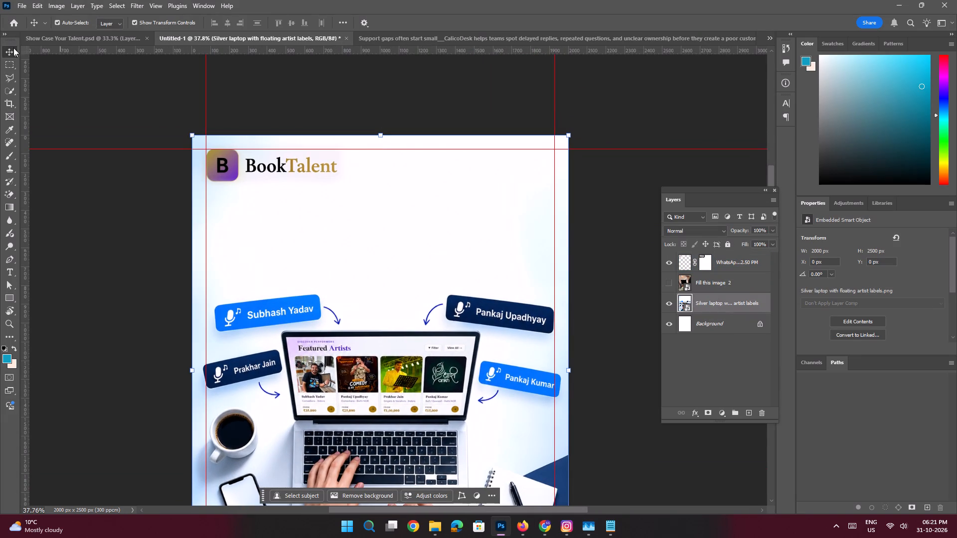
pyautogui.click(11, 52)
pyautogui.click(76, 148)
pyautogui.click(233, 166)
pyautogui.keyDown('shift'); pyautogui.moveTo(228, 168); pyautogui.dragTo(307, 170); pyautogui.keyUp('shift')
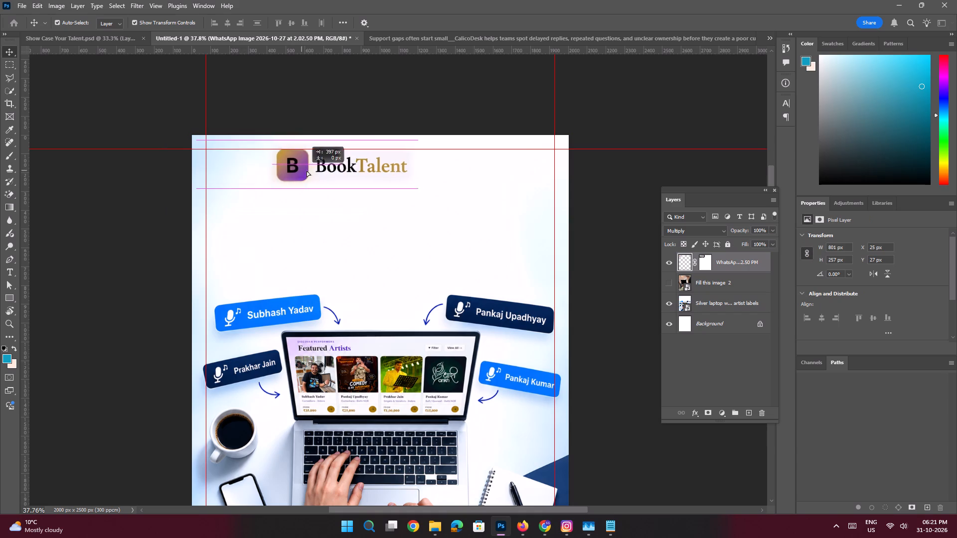
pyautogui.keyDown('shift'); pyautogui.moveTo(307, 170); pyautogui.dragTo(443, 178); pyautogui.keyUp('shift')
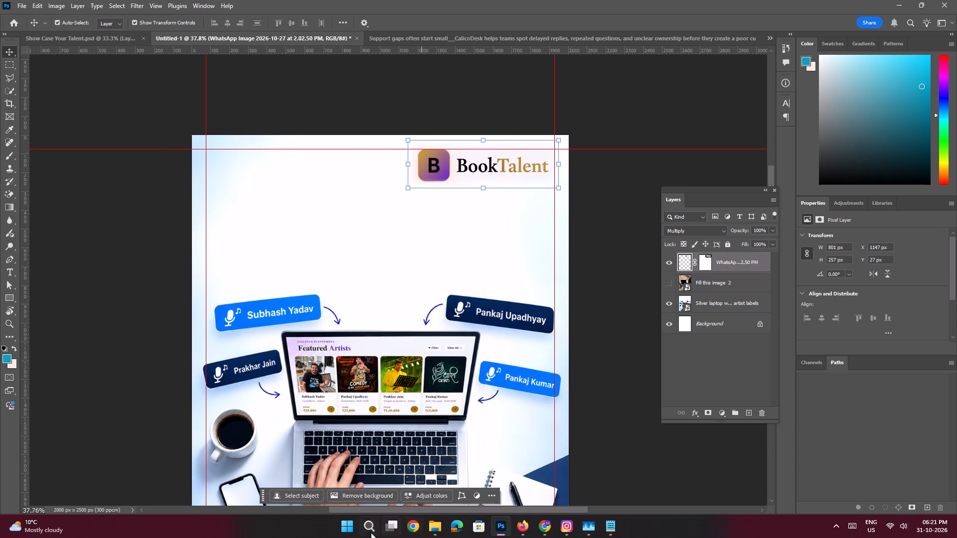
# Launch the Kuro app.
pyautogui.click(370, 533)
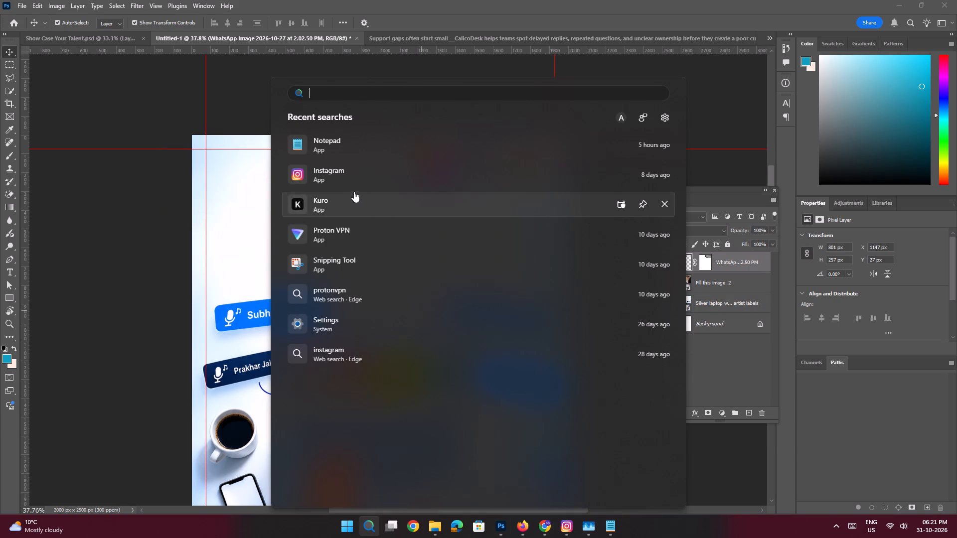
pyautogui.click(344, 206)
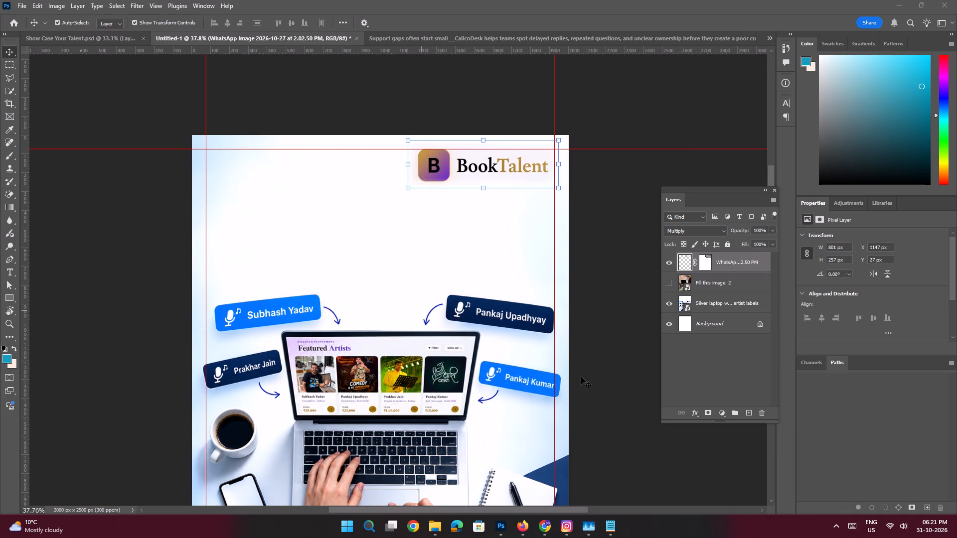
pyautogui.click(371, 526)
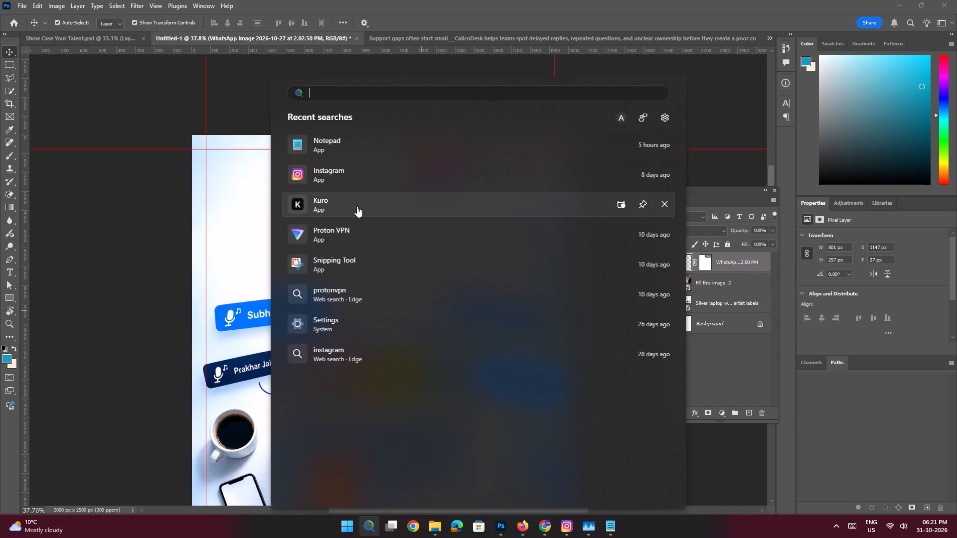
pyautogui.doubleClick(354, 205)
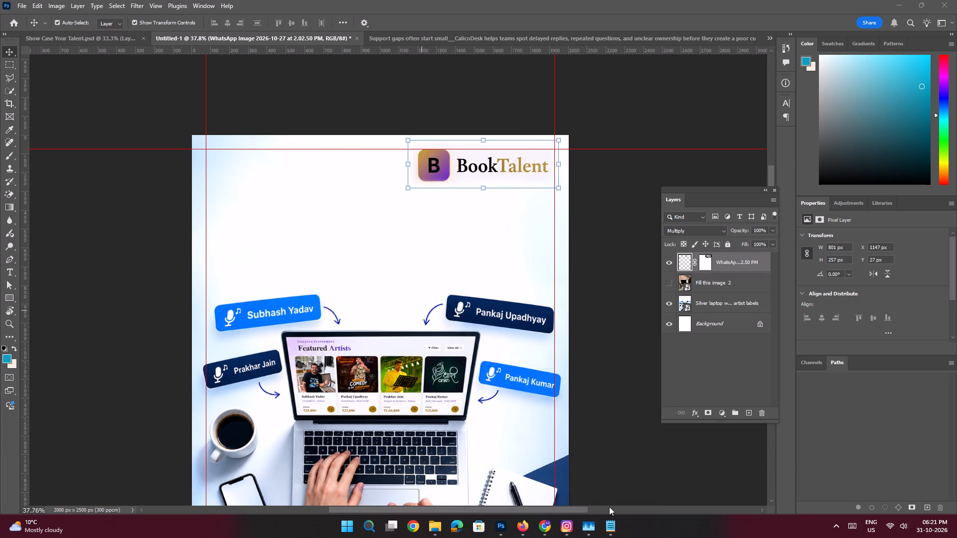
# Copy the Slide 1 text Need an Artist for Your Party, without its question mark, from the Notepad notes.
pyautogui.click(608, 525)
pyautogui.click(638, 210)
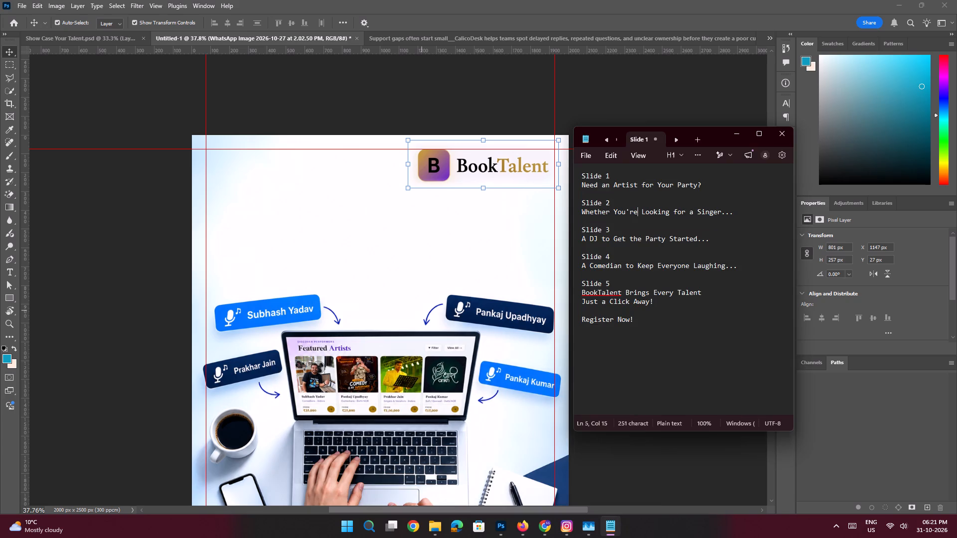
pyautogui.moveTo(699, 183); pyautogui.dragTo(544, 185)
pyautogui.hotkey('ctrl', 'c')
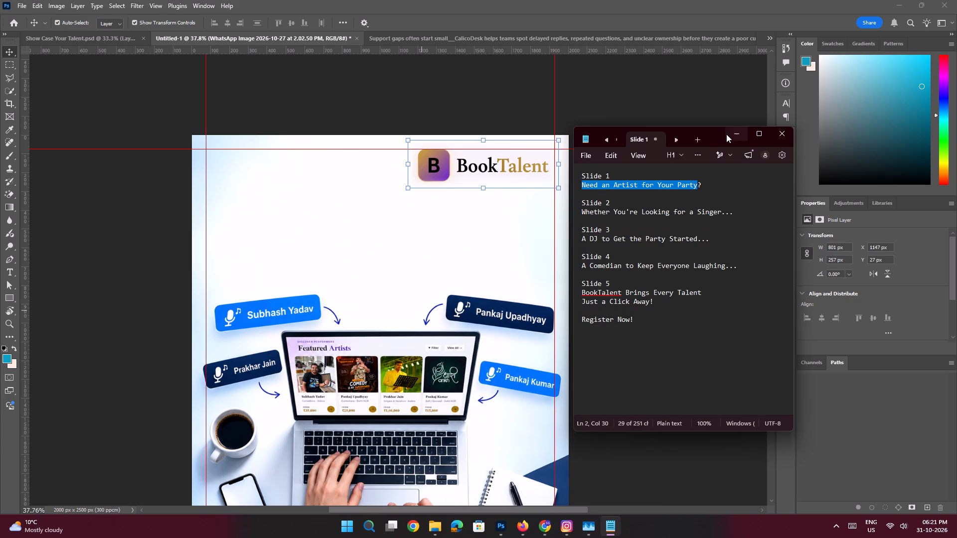
pyautogui.click(734, 133)
# Save the Untitled-1 design as a PSD named Need an Artist for Your Party in the Desktop's Book Talent folder.
pyautogui.hotkey('ctrl', 's')
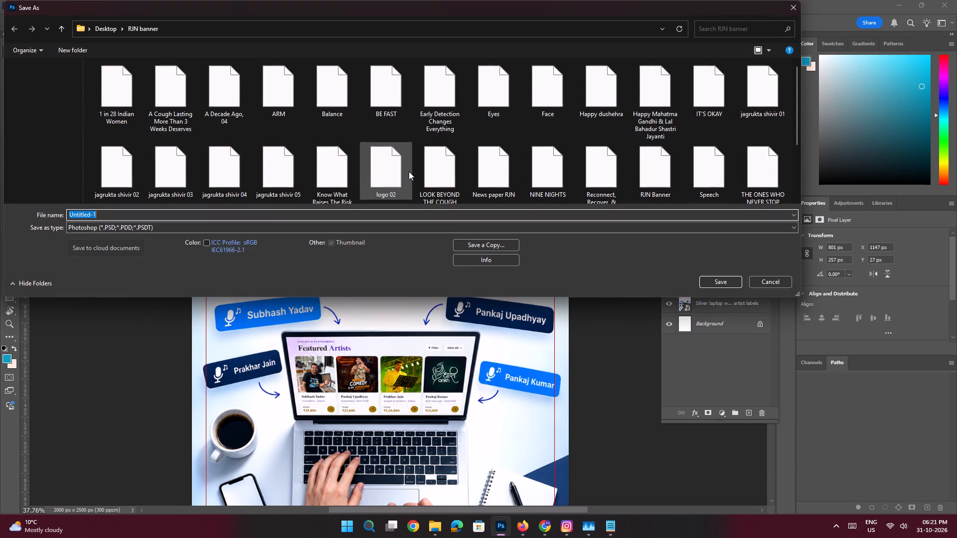
pyautogui.doubleClick(40, 91)
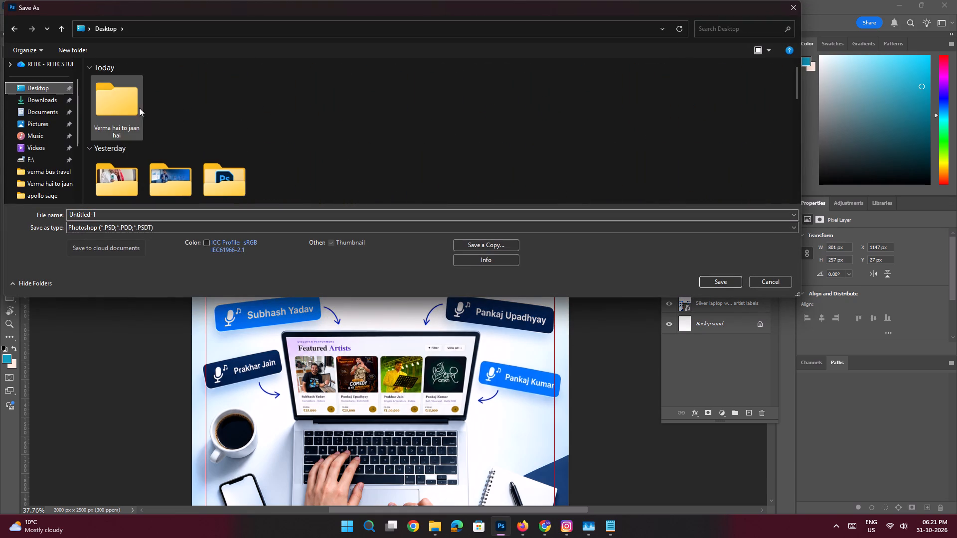
pyautogui.click(133, 108)
pyautogui.press('b')
pyautogui.write('ook')
pyautogui.doubleClick(214, 105)
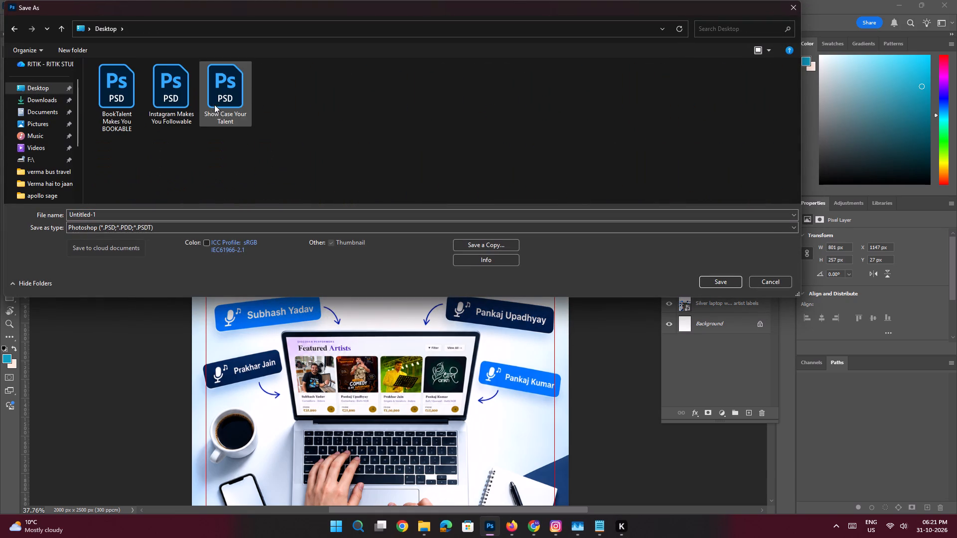
pyautogui.click(100, 216)
pyautogui.hotkey('ctrl', 'v')
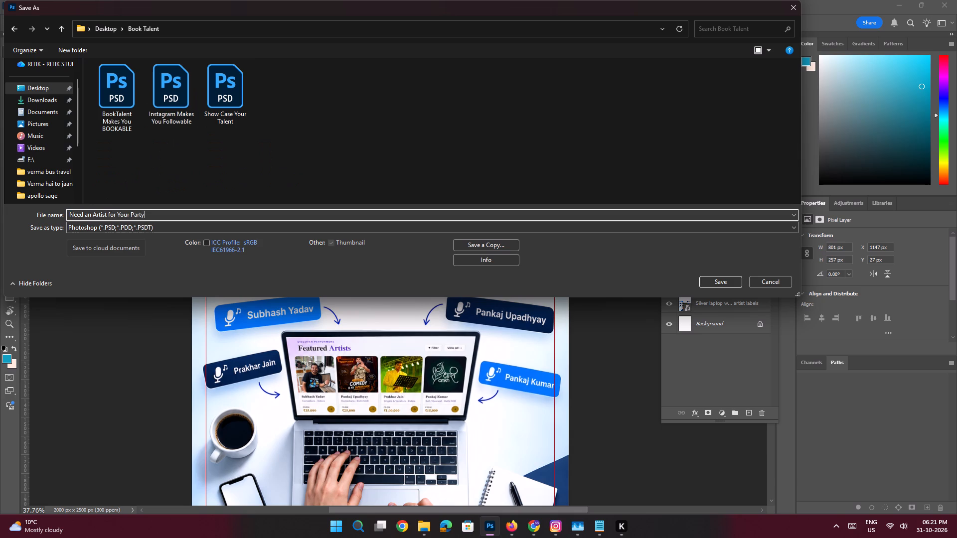
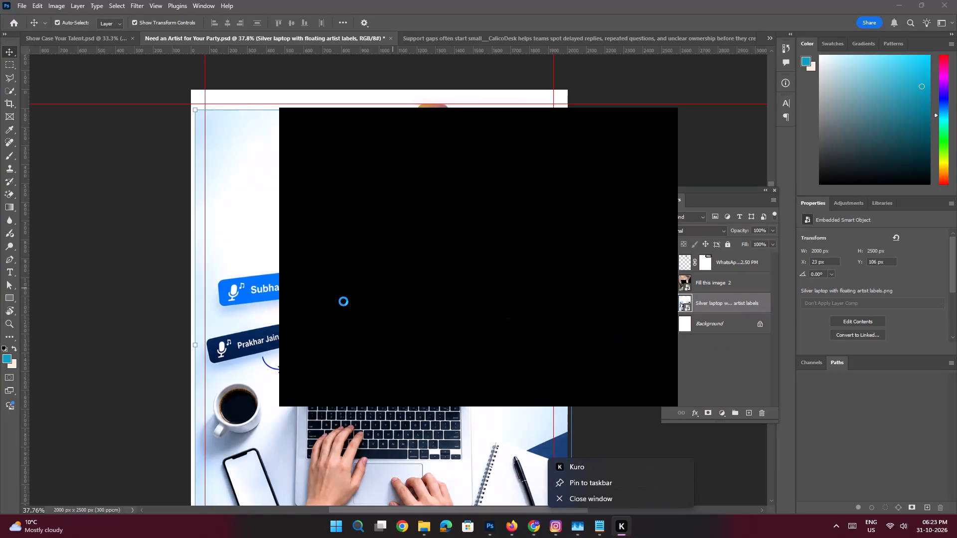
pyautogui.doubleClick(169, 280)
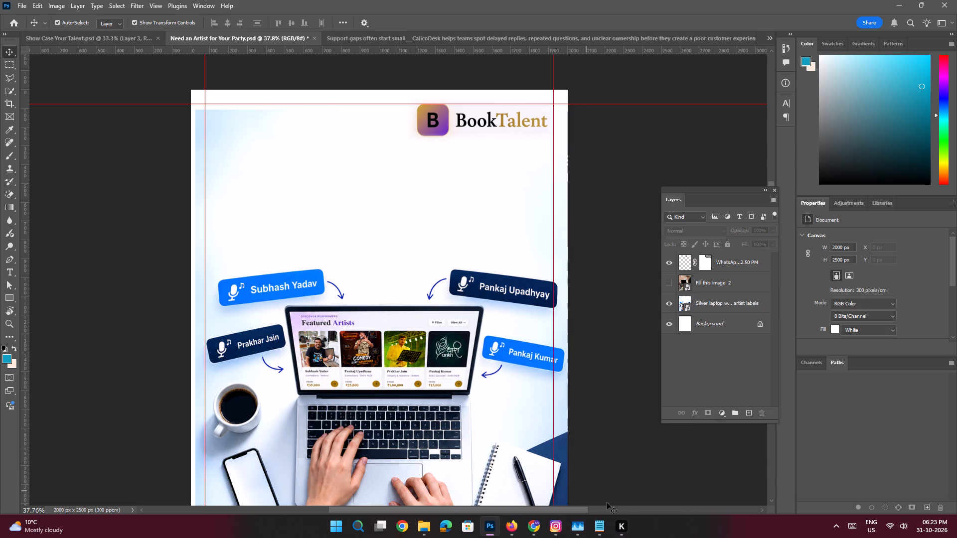
# Undo the last move of the laptop image so it fills the canvas edges again.
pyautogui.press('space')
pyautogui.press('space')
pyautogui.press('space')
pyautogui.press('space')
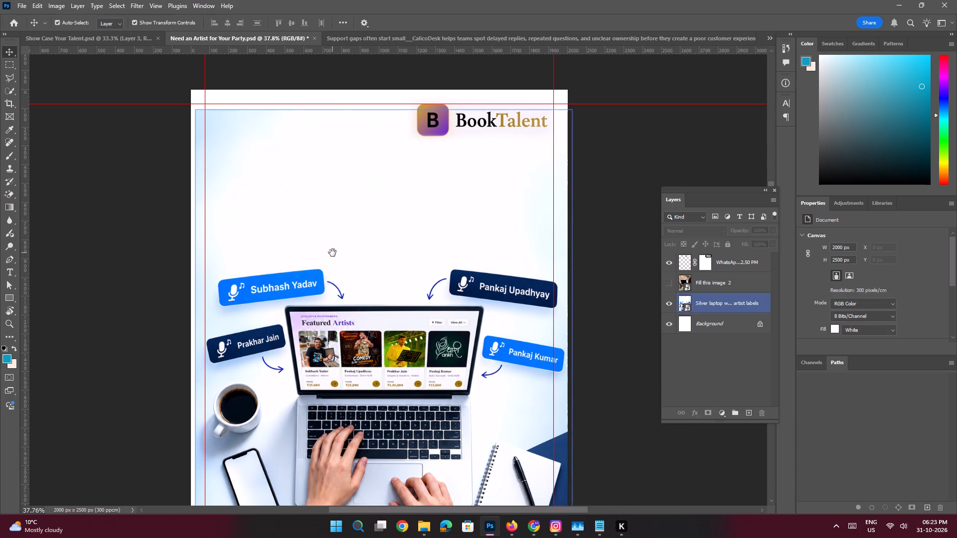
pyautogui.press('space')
pyautogui.moveTo(332, 253); pyautogui.dragTo(359, 261)
pyautogui.hotkey('ctrl', 'z')
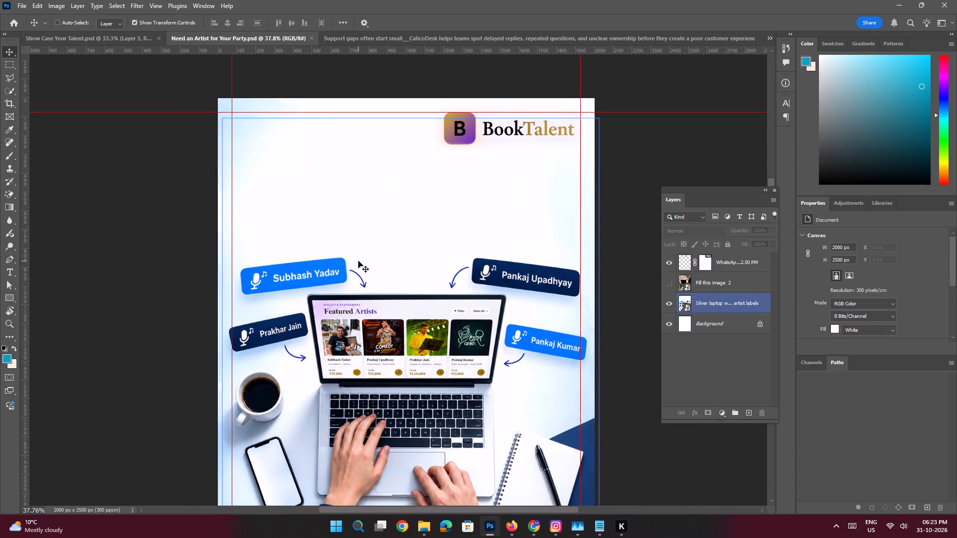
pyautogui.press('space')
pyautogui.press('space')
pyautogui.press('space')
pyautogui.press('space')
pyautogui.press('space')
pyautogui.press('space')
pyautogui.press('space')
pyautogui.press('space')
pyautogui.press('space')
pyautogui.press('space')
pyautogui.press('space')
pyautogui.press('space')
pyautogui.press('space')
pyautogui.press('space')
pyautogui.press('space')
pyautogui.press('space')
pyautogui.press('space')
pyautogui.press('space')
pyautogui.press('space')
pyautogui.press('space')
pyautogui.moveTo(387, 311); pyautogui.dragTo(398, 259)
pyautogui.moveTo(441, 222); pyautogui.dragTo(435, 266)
# Close the blue Support gaps reference document without saving its changes.
pyautogui.click(109, 39)
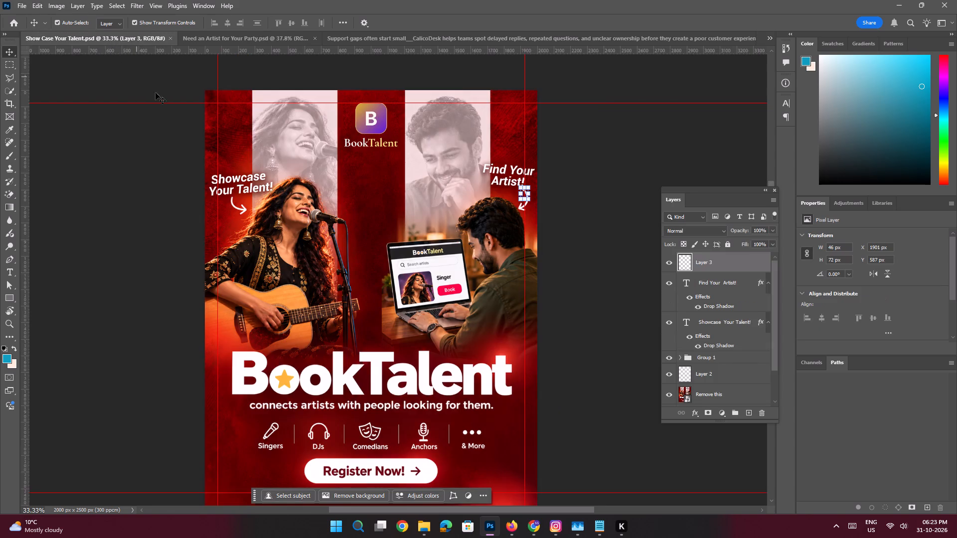
pyautogui.click(272, 41)
pyautogui.click(339, 38)
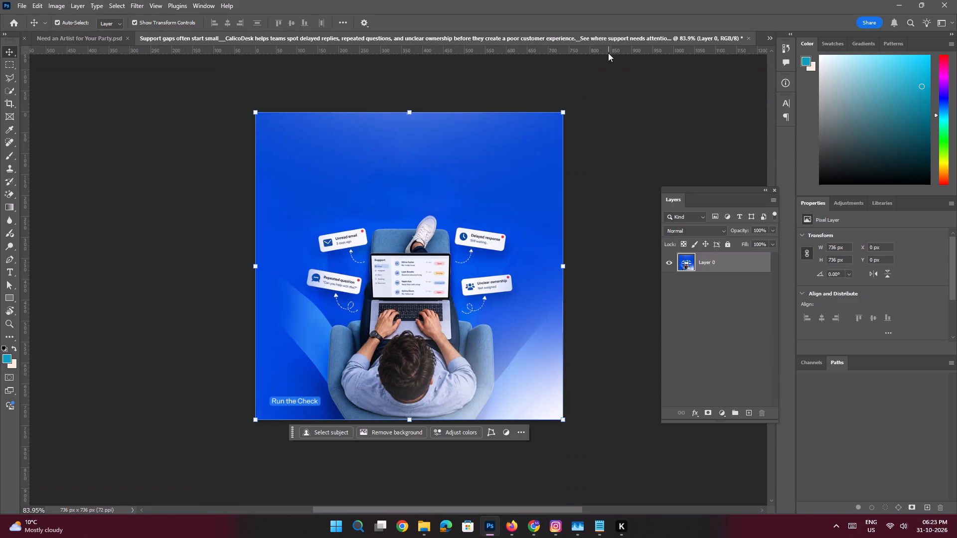
pyautogui.click(747, 38)
pyautogui.click(473, 191)
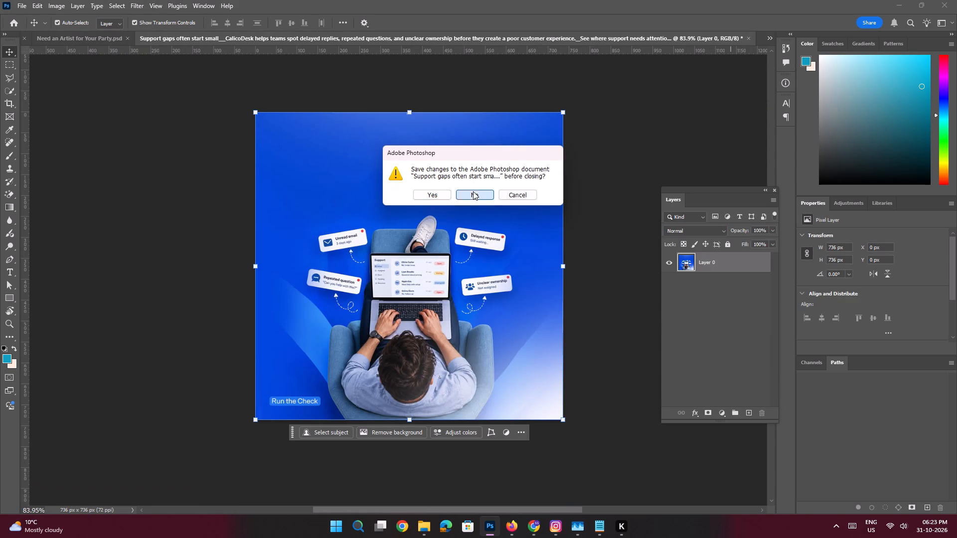
# Close the Show Case Your Talent.psd document.
pyautogui.click(561, 37)
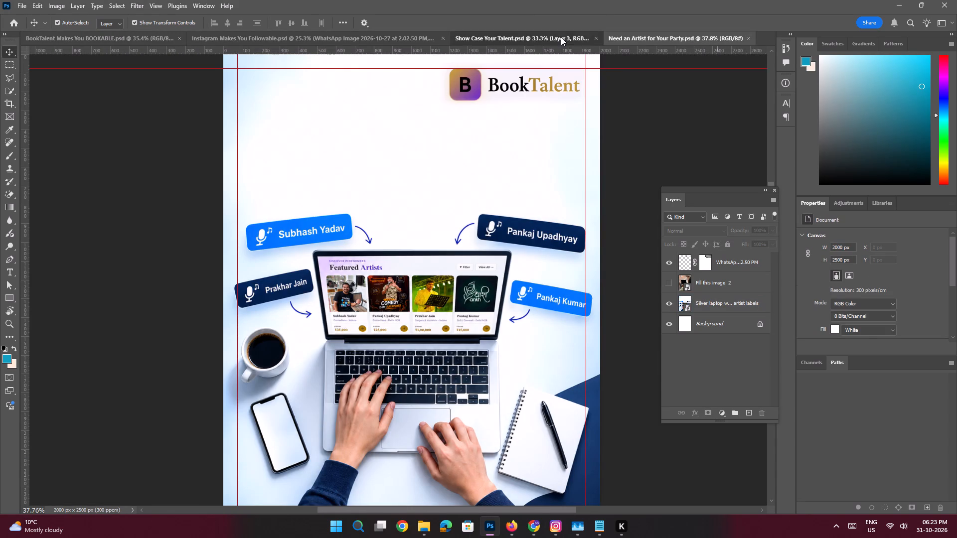
pyautogui.click(601, 38)
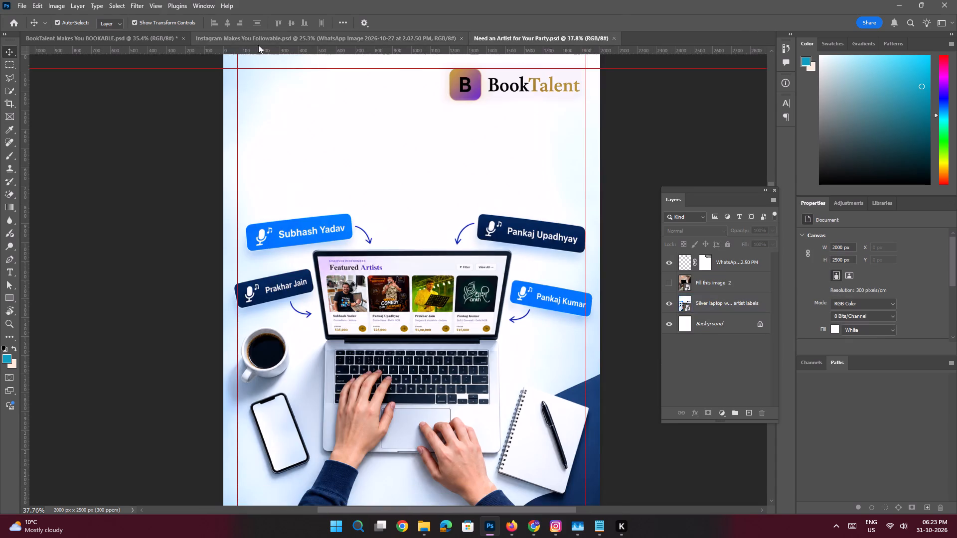
# In Instagram Makes You Followable.psd, group the BookTalent logo, Followable heading, But Your Talent paragraph and its vertical gradient bar.
pyautogui.click(259, 45)
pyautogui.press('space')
pyautogui.keyDown('ctrl'); pyautogui.moveTo(336, 195); pyautogui.dragTo(367, 257); pyautogui.keyUp('ctrl')
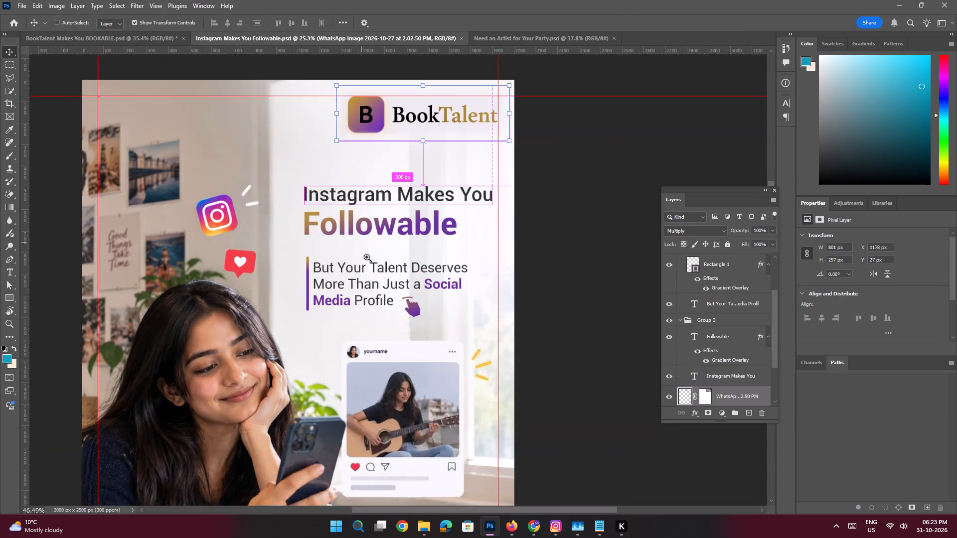
pyautogui.keyDown('ctrl'); pyautogui.moveTo(367, 257); pyautogui.dragTo(367, 258); pyautogui.keyUp('ctrl')
pyautogui.moveTo(367, 213); pyautogui.dragTo(354, 204)
pyautogui.keyDown('shift'); pyautogui.click(339, 229); pyautogui.keyUp('shift')
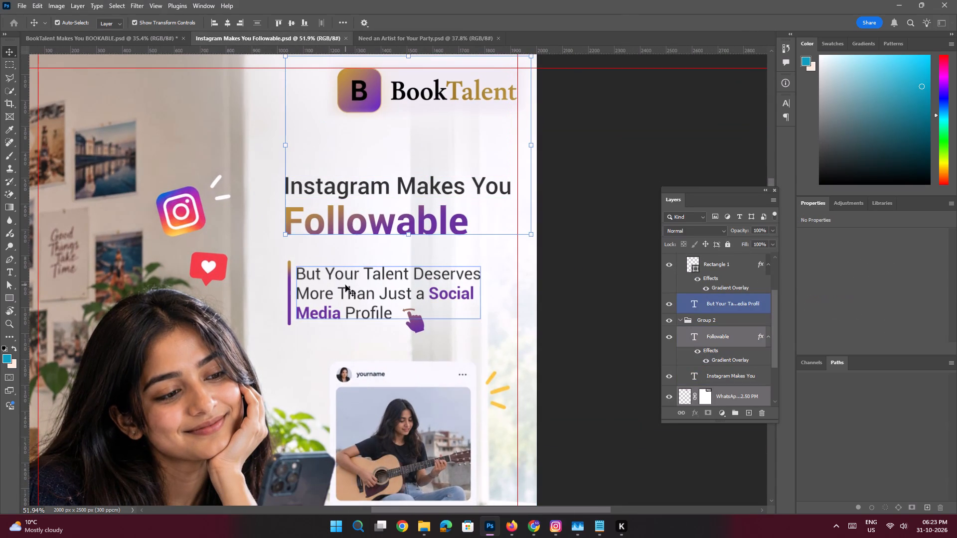
pyautogui.keyDown('shift'); pyautogui.click(345, 285); pyautogui.keyUp('shift')
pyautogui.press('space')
pyautogui.keyDown('ctrl'); pyautogui.moveTo(295, 303); pyautogui.dragTo(331, 366); pyautogui.keyUp('ctrl')
pyautogui.keyDown('shift'); pyautogui.click(282, 312); pyautogui.keyUp('shift')
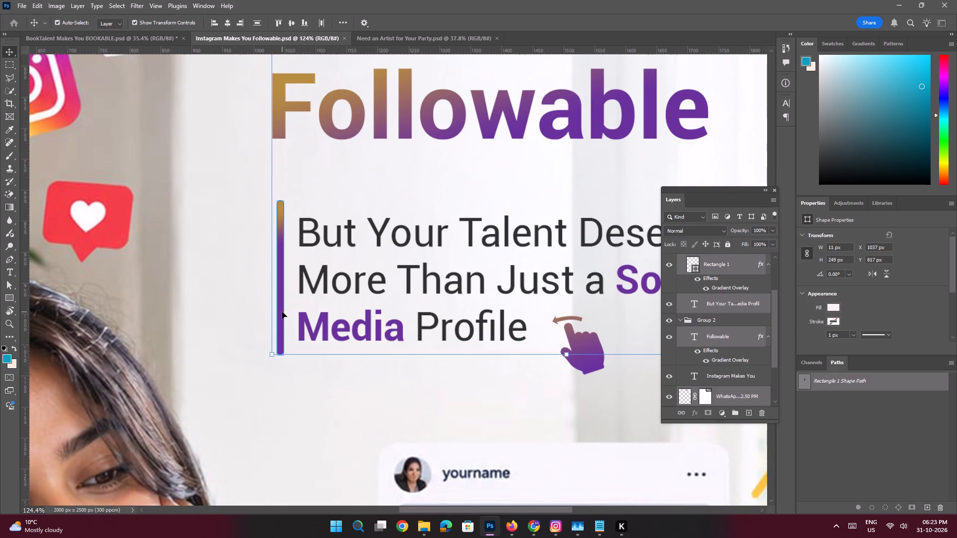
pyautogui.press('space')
pyautogui.keyDown('ctrl'); pyautogui.moveTo(355, 287); pyautogui.dragTo(320, 274); pyautogui.keyUp('ctrl')
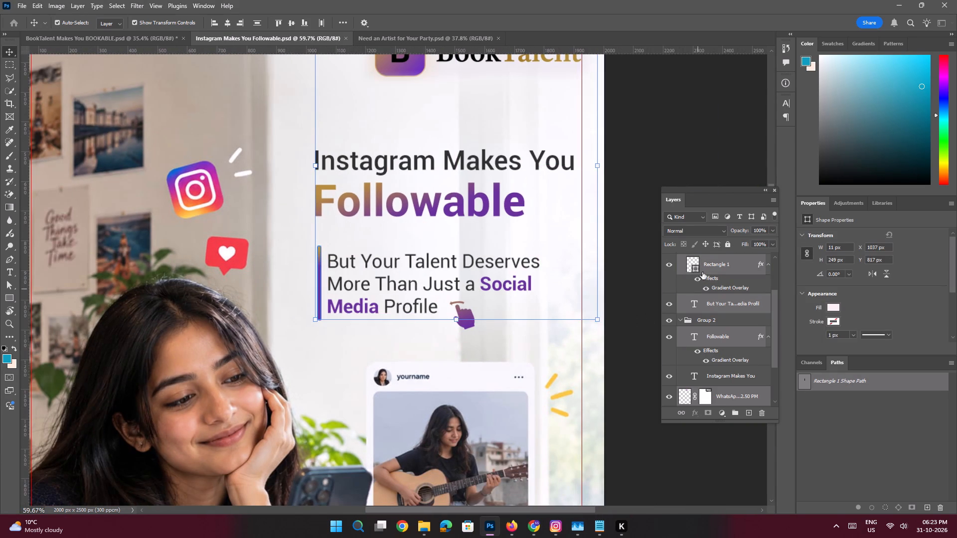
pyautogui.hotkey('ctrl', 'g')
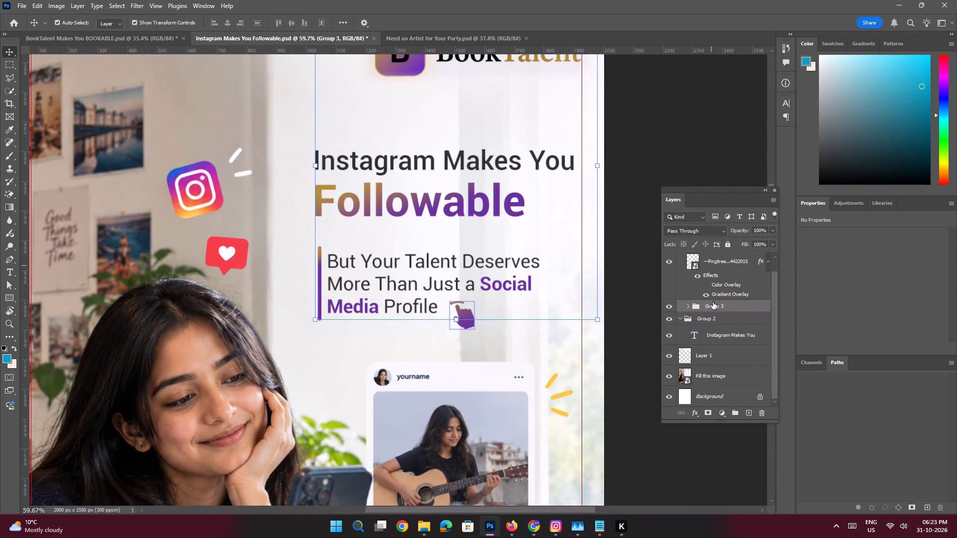
# Copy the new group into Need an Artist for Your Party.psd, placing it in the empty upper-left area of the design.
pyautogui.moveTo(712, 306); pyautogui.dragTo(334, 131)
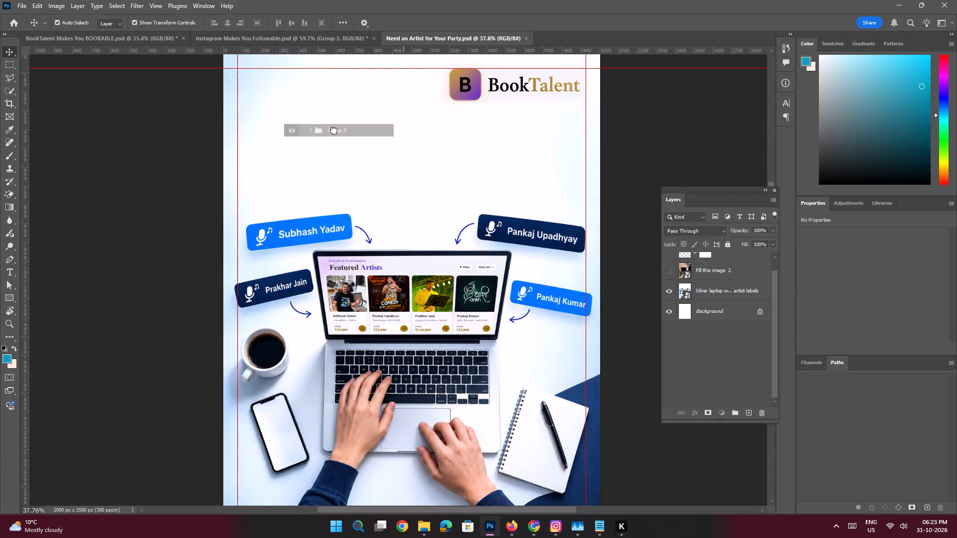
pyautogui.moveTo(334, 131); pyautogui.dragTo(334, 131)
# Delete the duplicate BookTalent logo brought in with the copied group, keeping the original logo in the design's upper-right corner.
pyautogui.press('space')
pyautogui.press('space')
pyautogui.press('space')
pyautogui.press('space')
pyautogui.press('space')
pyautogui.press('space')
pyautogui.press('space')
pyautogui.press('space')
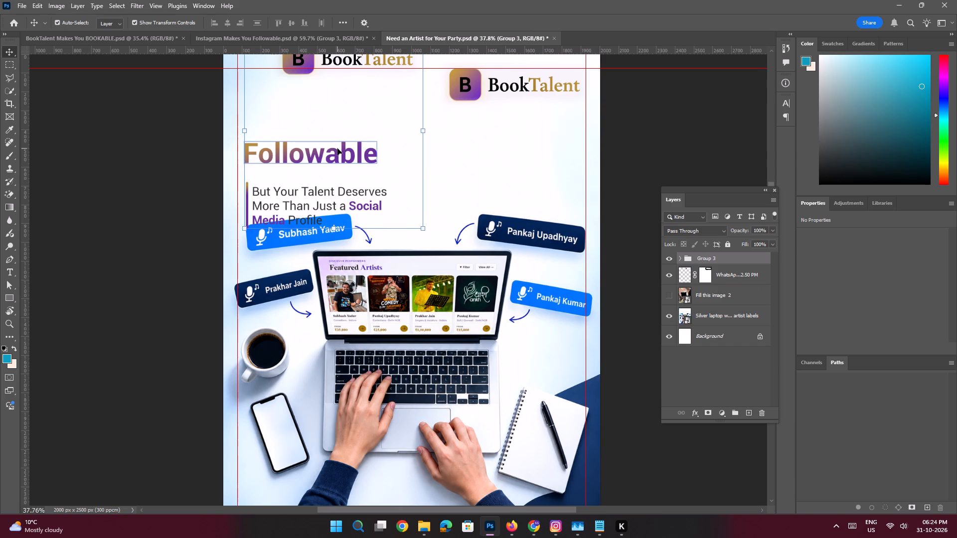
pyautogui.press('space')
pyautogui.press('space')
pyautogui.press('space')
pyautogui.moveTo(346, 143); pyautogui.dragTo(346, 195)
pyautogui.click(182, 191)
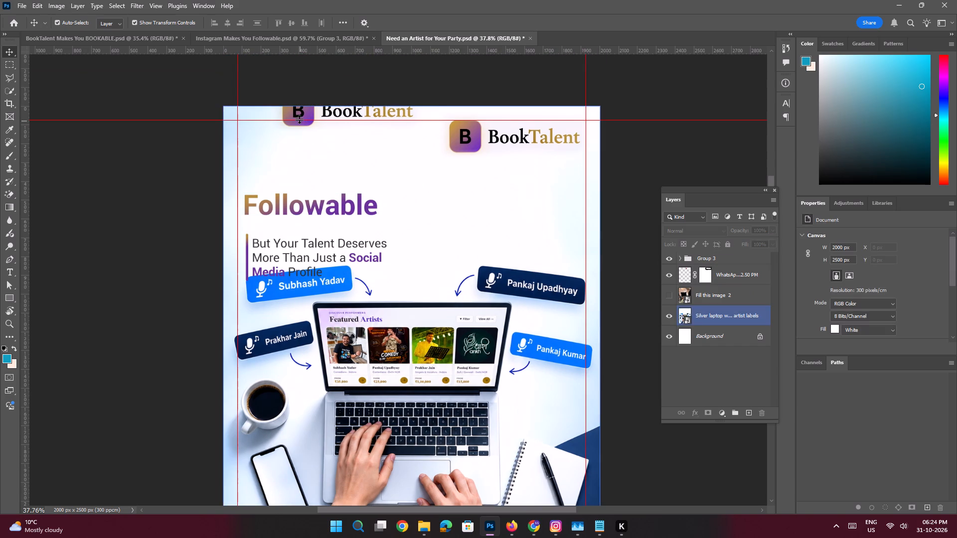
pyautogui.click(302, 113)
pyautogui.press('Delete')
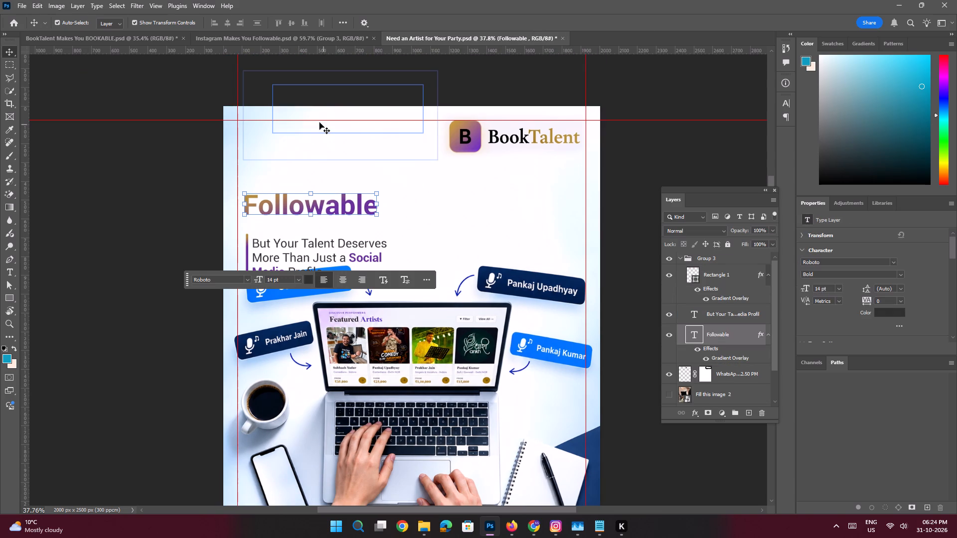
# Move the Followable heading to the horizontal middle of the design, above the laptop.
pyautogui.moveTo(316, 204); pyautogui.dragTo(317, 204)
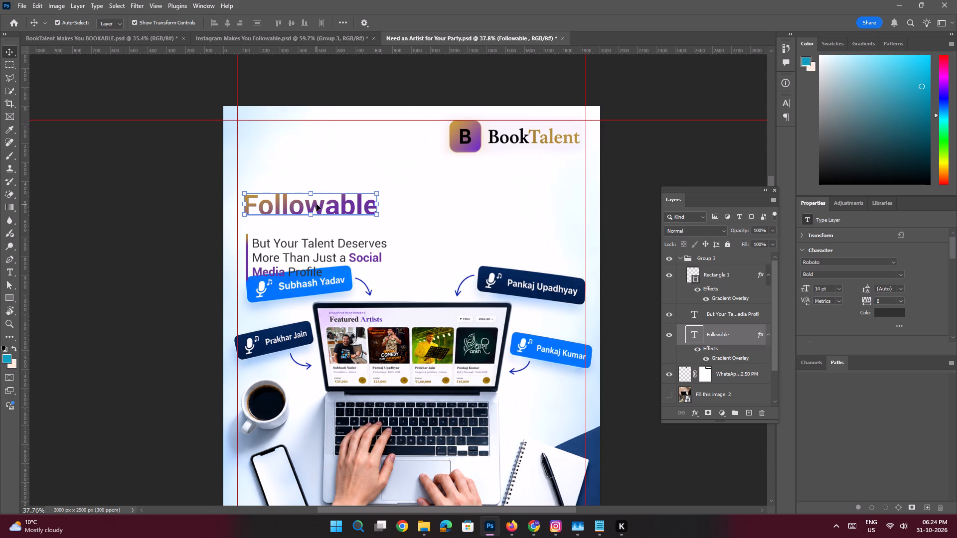
pyautogui.moveTo(317, 204); pyautogui.dragTo(426, 201)
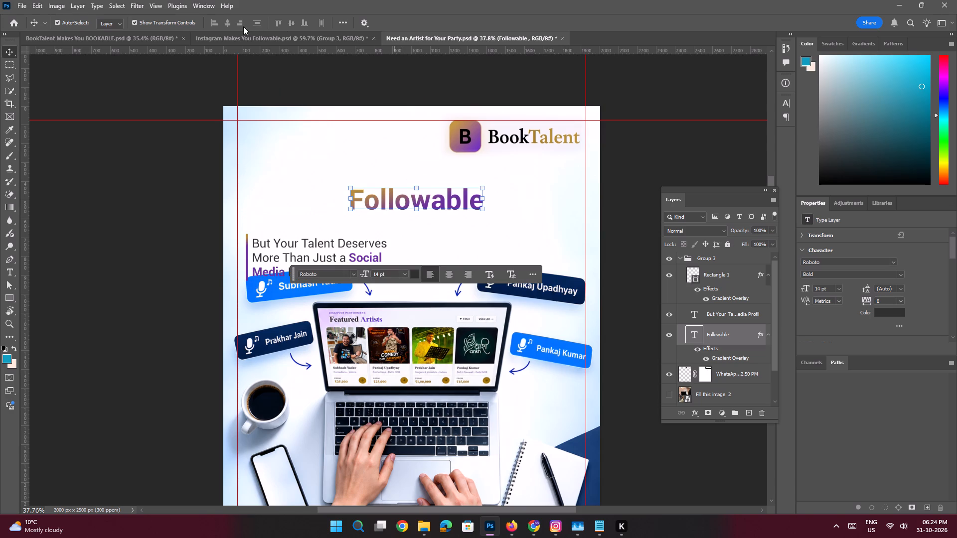
# Open the Align To choices for the Followable heading.
pyautogui.click(341, 20)
pyautogui.click(361, 114)
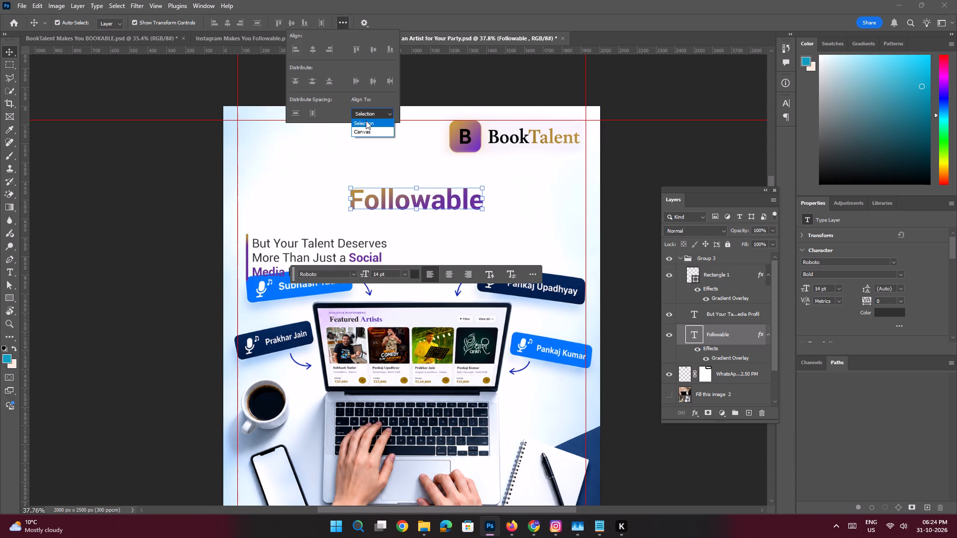
# Align the Followable text layer to the canvas, centring it horizontally, and leave it deselected.
pyautogui.click(361, 134)
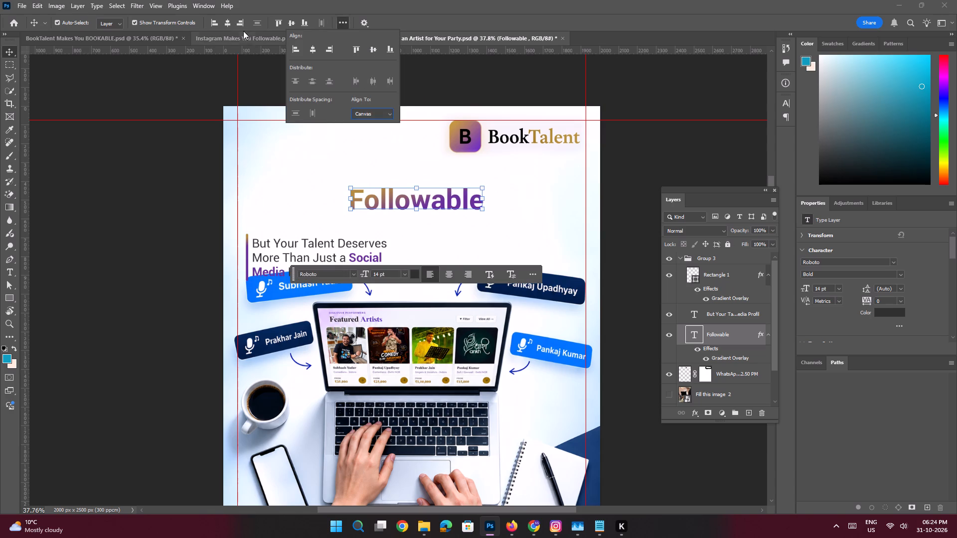
pyautogui.click(231, 24)
pyautogui.click(141, 191)
# Copy only the words Need an from the Slide 1 line of the Notepad notes, and minimize the notes.
pyautogui.click(598, 524)
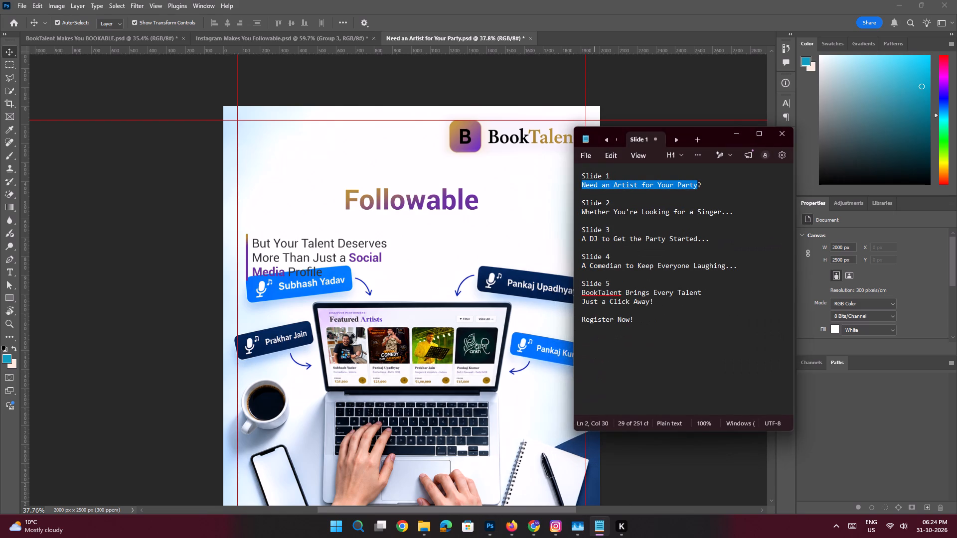
pyautogui.click(649, 188)
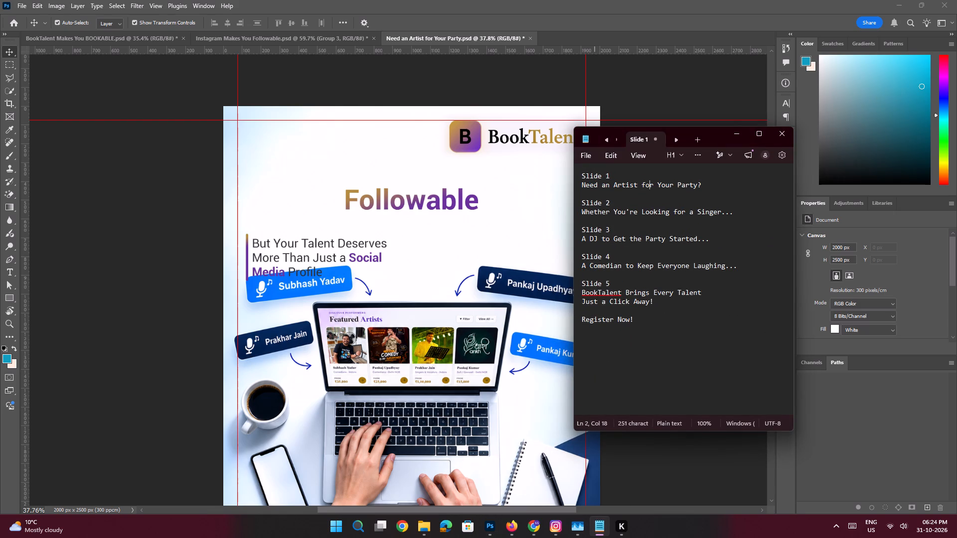
pyautogui.hotkey('ctrl', 'c')
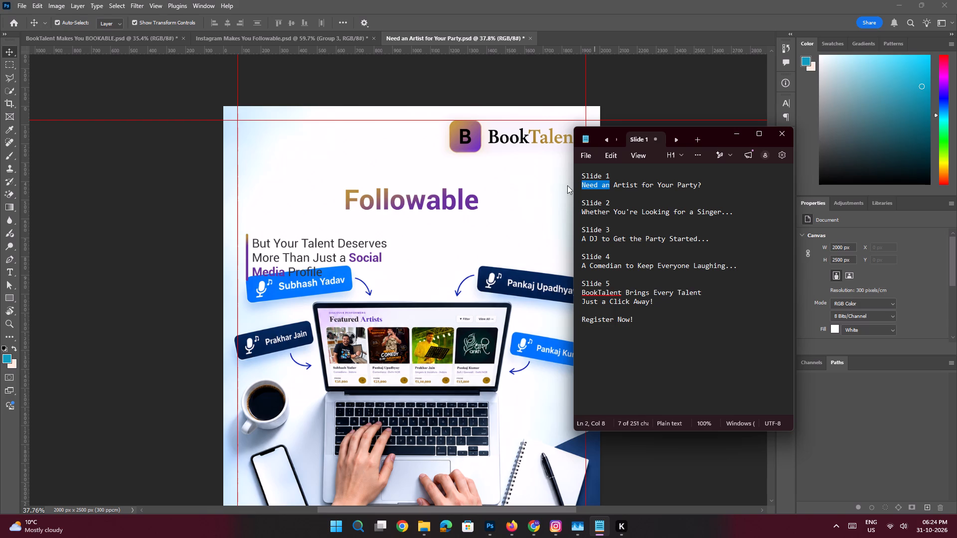
pyautogui.click(736, 135)
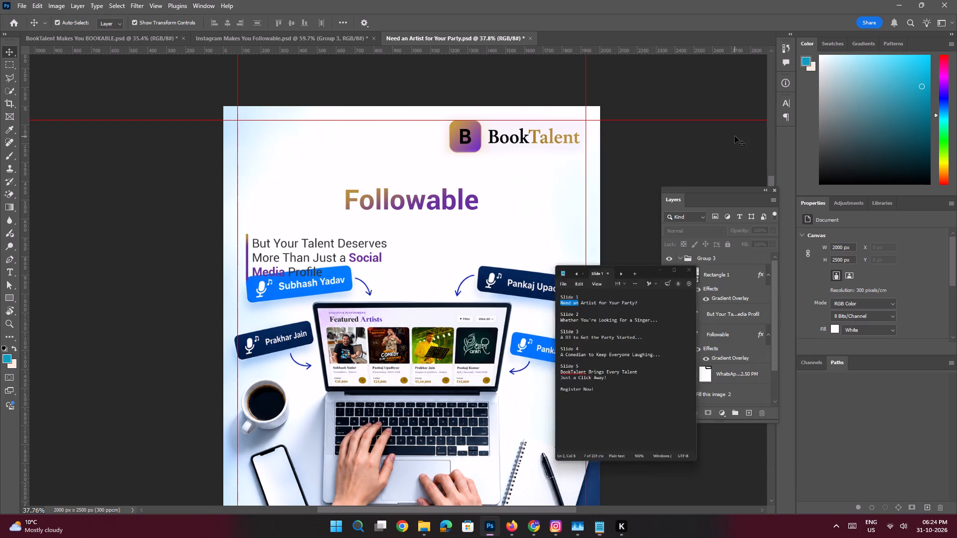
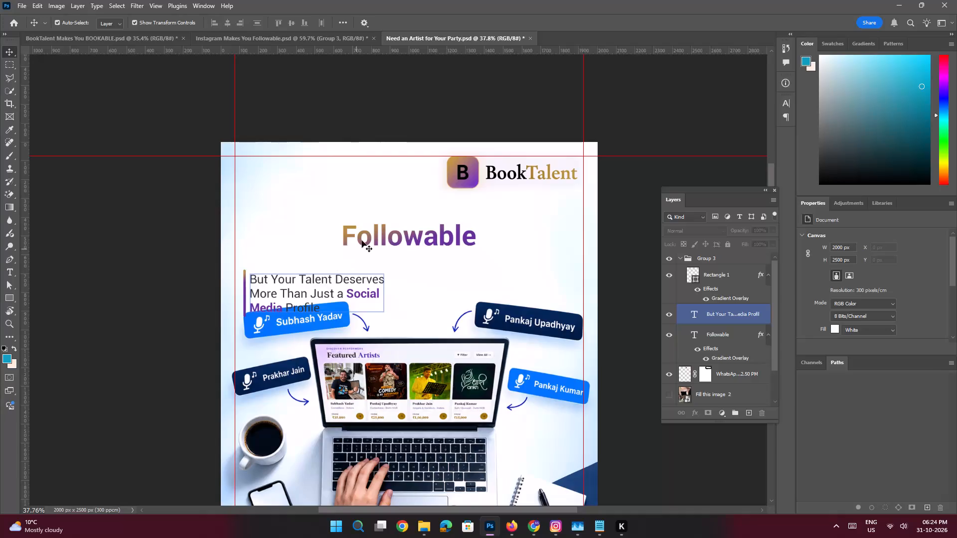
# Return to the Notepad notes, copy the selected words Need an from the Slide 1 line again, and minimize the notes.
pyautogui.click(601, 530)
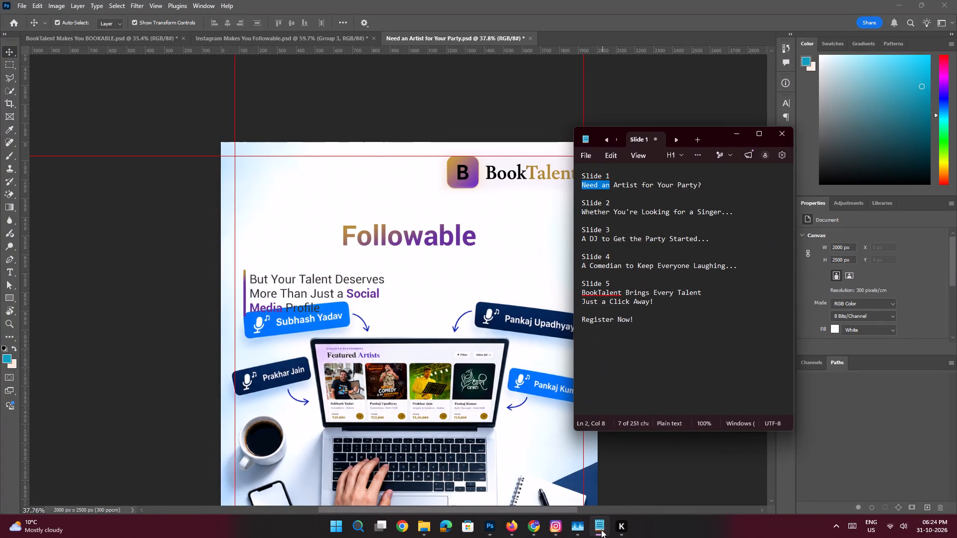
pyautogui.hotkey('ctrl', 'c')
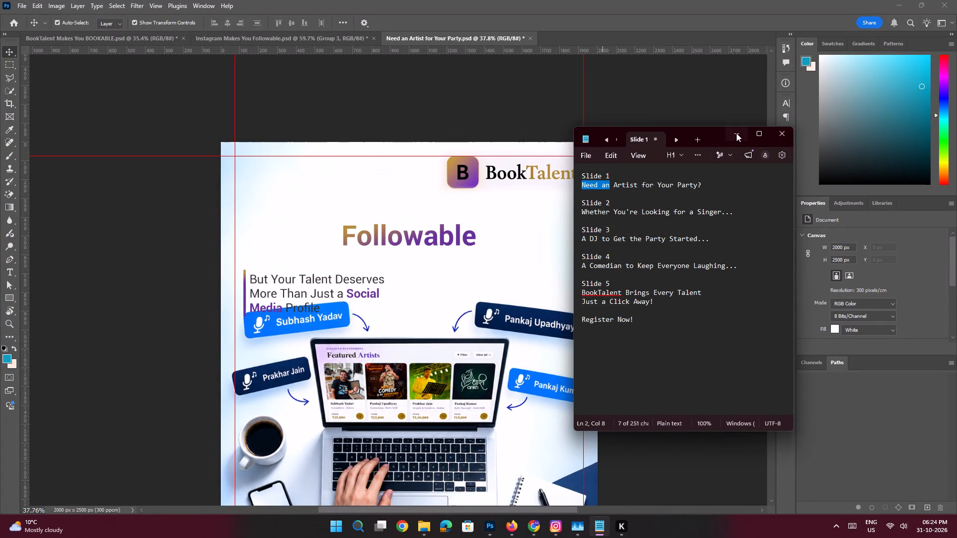
pyautogui.click(736, 133)
# Select the Followable headline text layer on the Photoshop canvas.
pyautogui.click(363, 242)
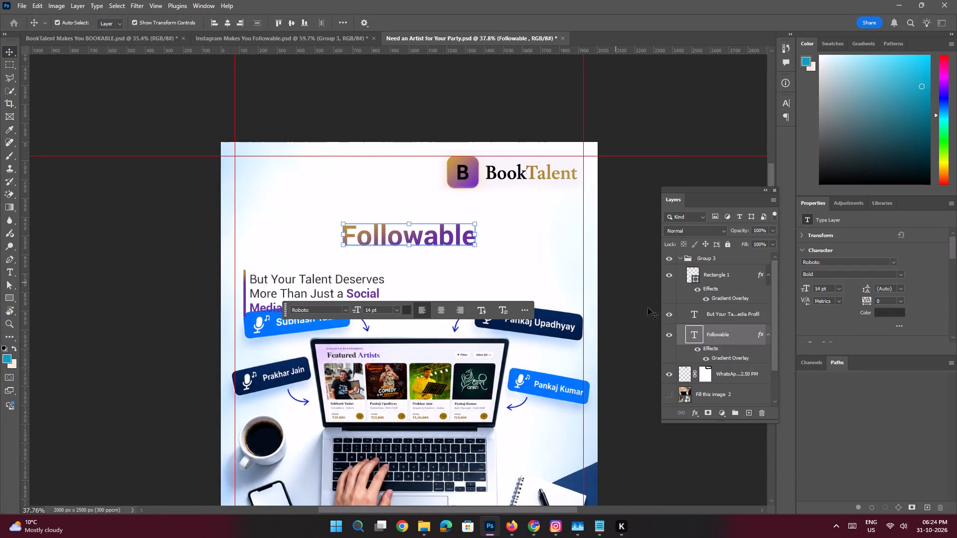
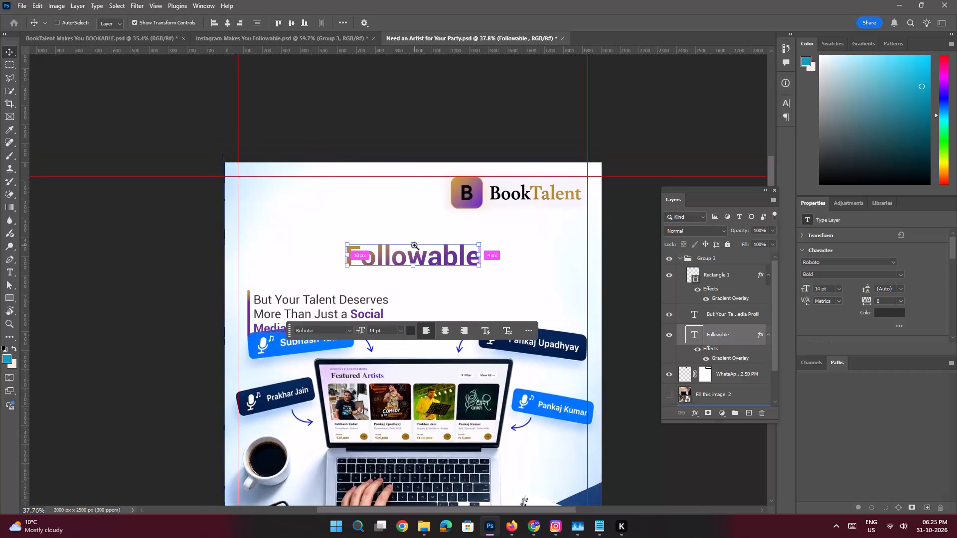
# Copy the selected words Need an from the Slide 1 line in the Notepad notes and minimize the notes.
pyautogui.keyDown('ctrl'); pyautogui.moveTo(414, 245); pyautogui.dragTo(432, 284); pyautogui.keyUp('ctrl')
pyautogui.moveTo(440, 258); pyautogui.dragTo(440, 267)
pyautogui.click(601, 520)
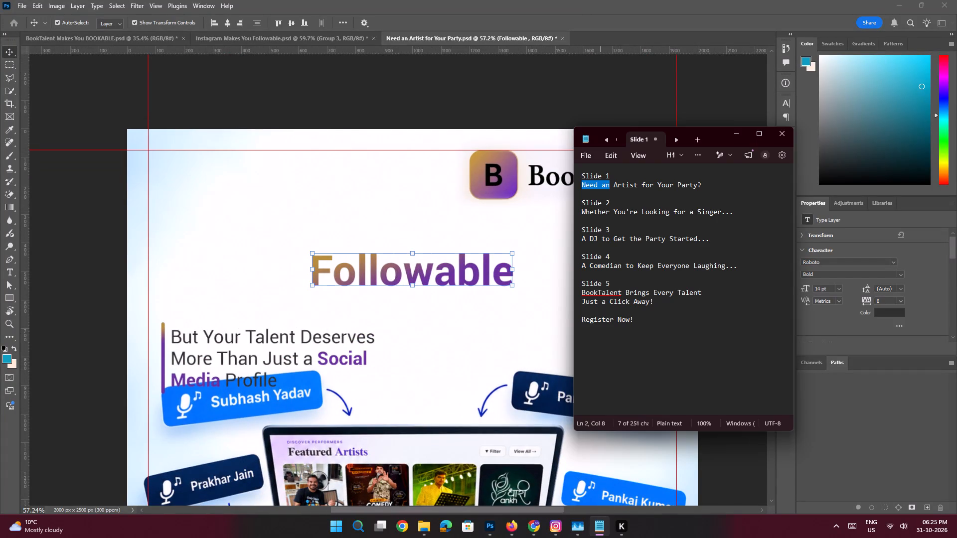
pyautogui.hotkey('ctrl', 'c')
pyautogui.click(736, 134)
# Add a new layer above the Followable layer and paste Need an there as a separate text line.
pyautogui.press('space')
pyautogui.press('space')
pyautogui.press('space')
pyautogui.press('space')
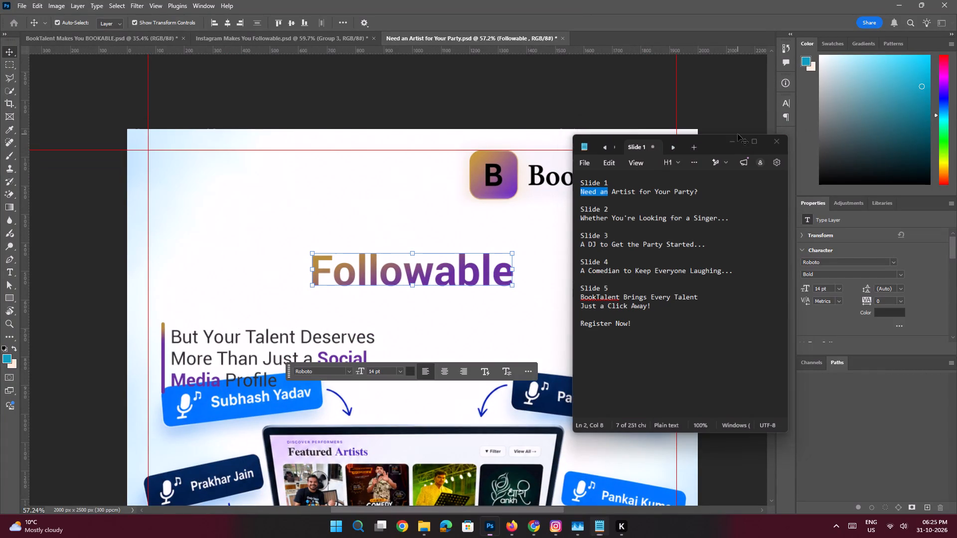
pyautogui.moveTo(355, 262); pyautogui.dragTo(360, 274)
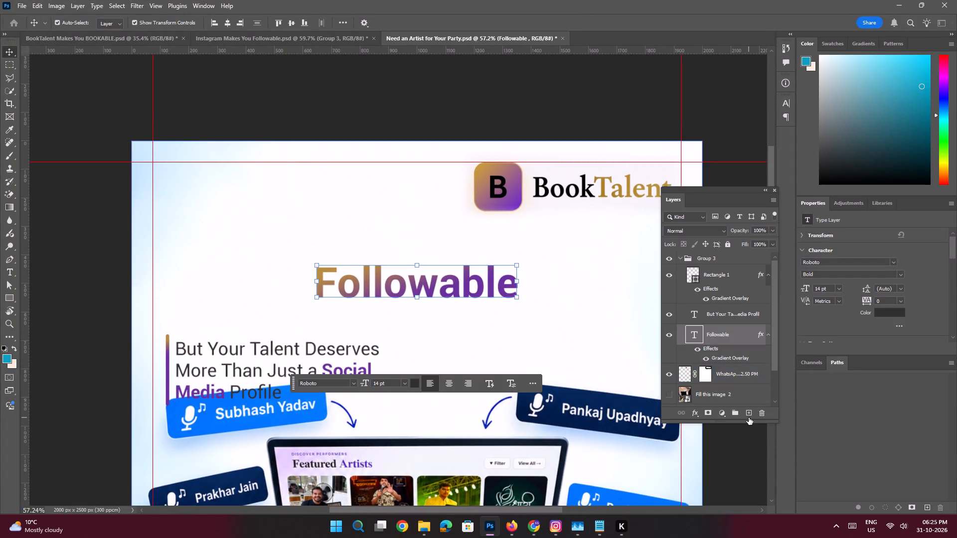
pyautogui.click(749, 417)
pyautogui.press('space')
pyautogui.press('space')
pyautogui.press('space')
pyautogui.press('space')
pyautogui.moveTo(287, 247); pyautogui.dragTo(295, 260)
pyautogui.press('t')
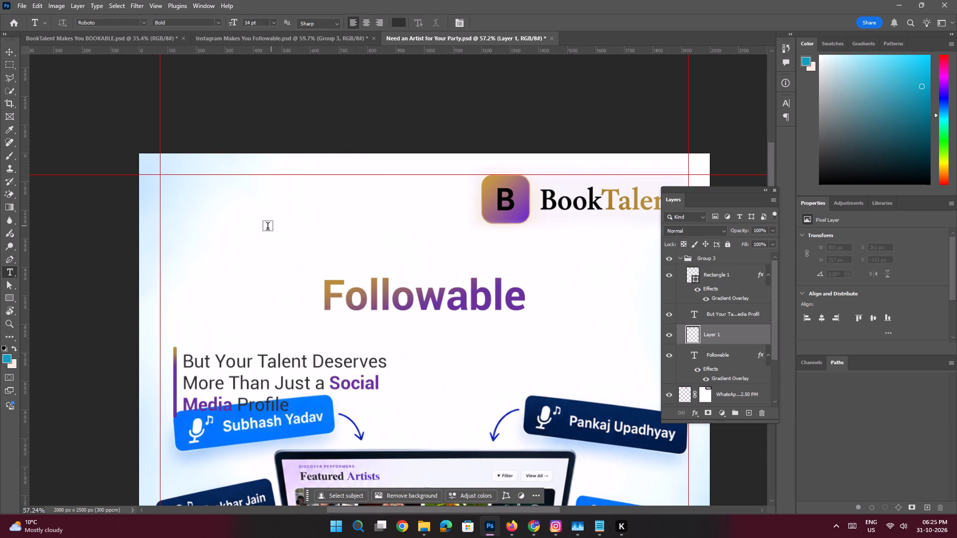
pyautogui.click(261, 230)
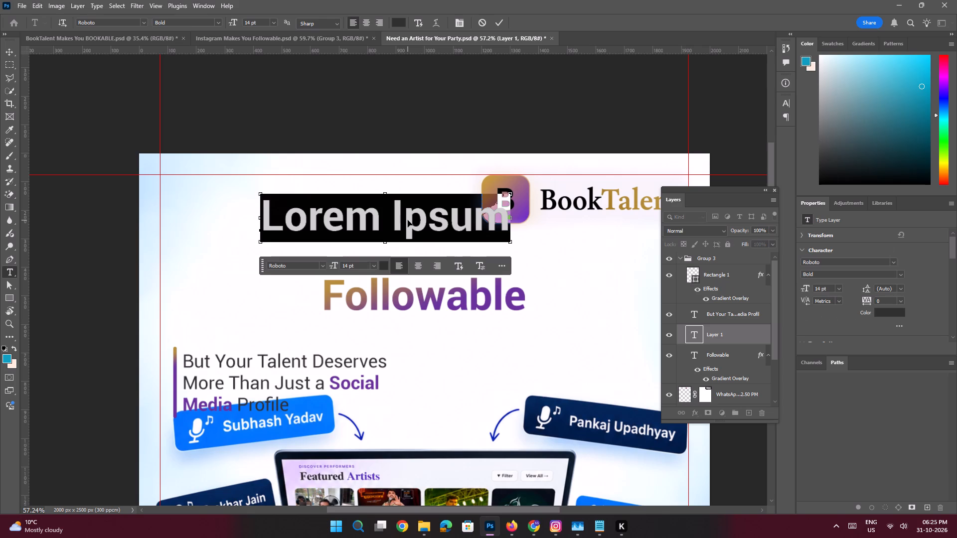
pyautogui.hotkey('ctrl', 'v')
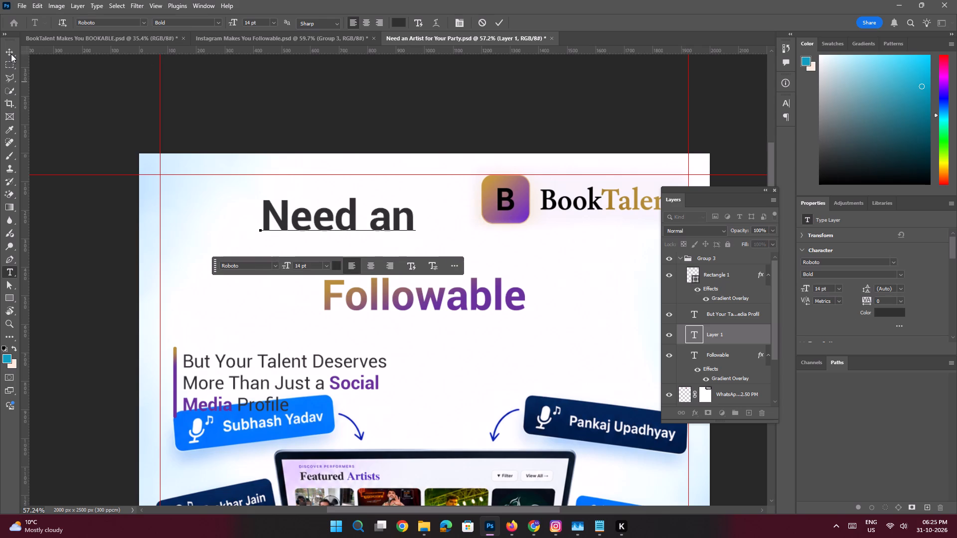
pyautogui.click(11, 54)
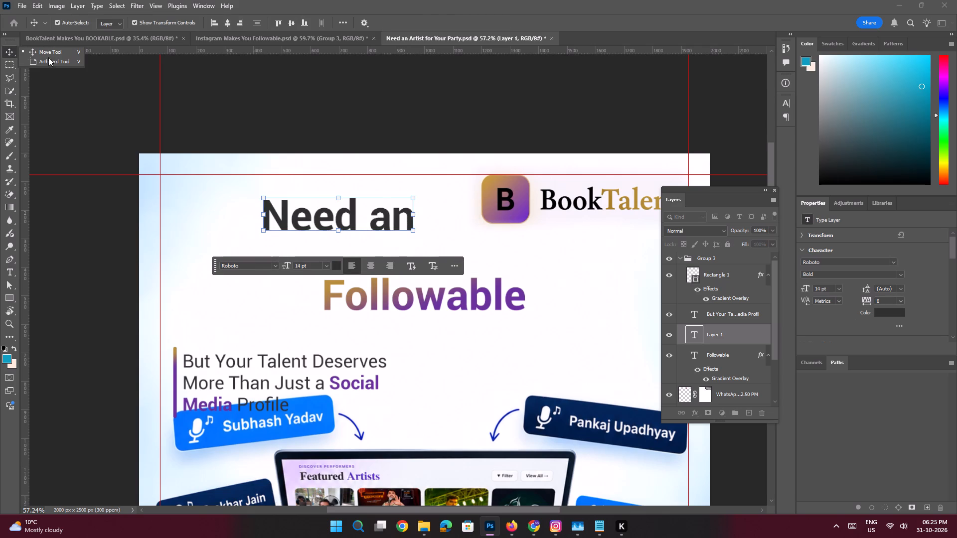
pyautogui.click(48, 52)
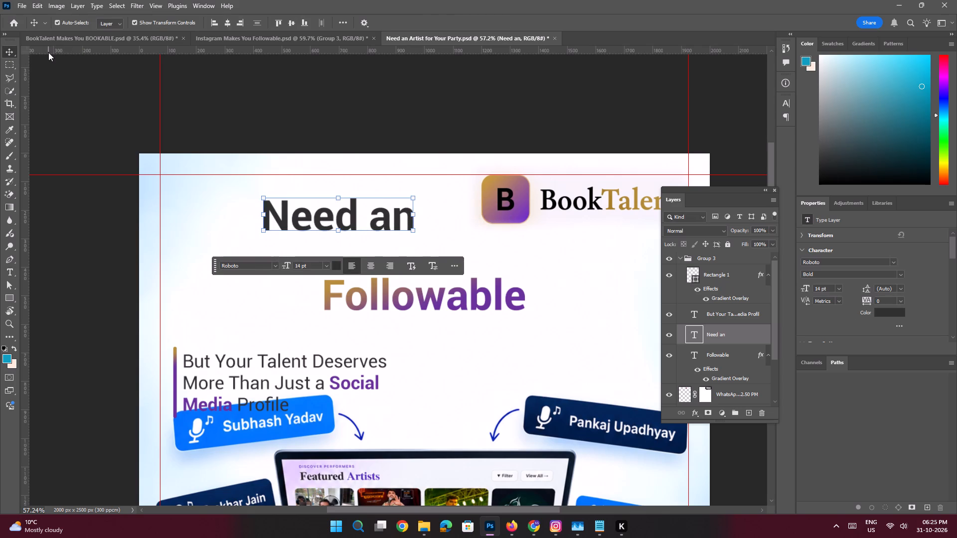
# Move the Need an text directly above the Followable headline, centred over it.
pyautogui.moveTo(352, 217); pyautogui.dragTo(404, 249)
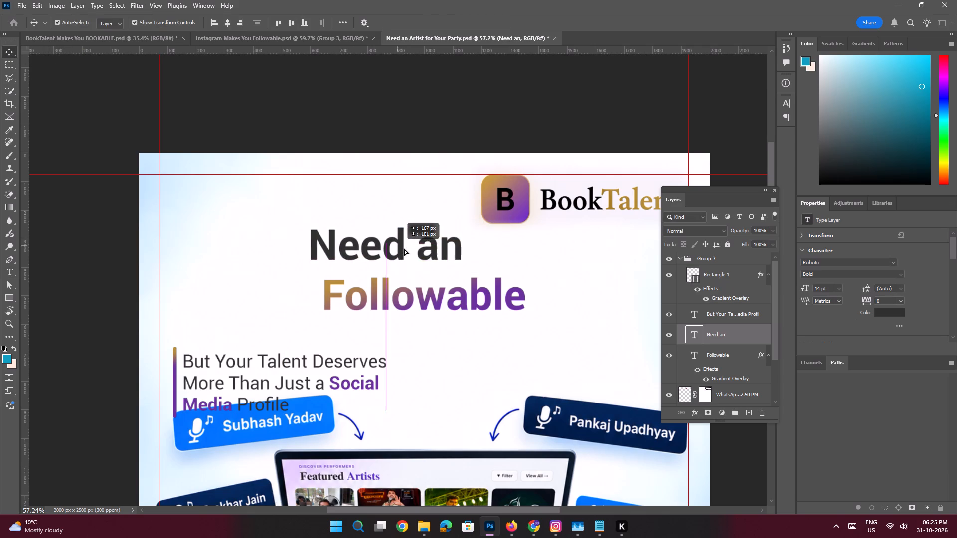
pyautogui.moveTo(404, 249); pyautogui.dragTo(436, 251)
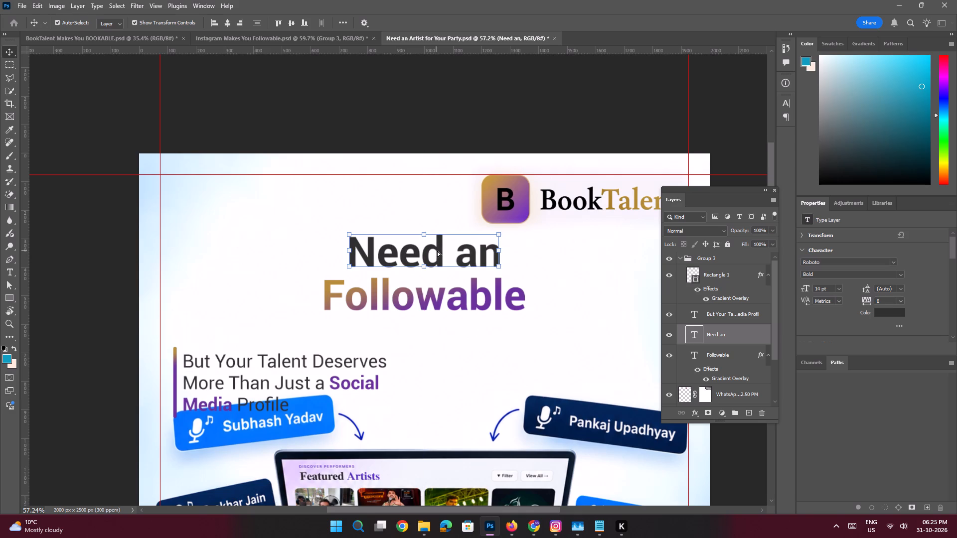
# Copy the word Artist from the Slide 1 line in Notepad and replace the Followable headline text with it.
pyautogui.click(599, 522)
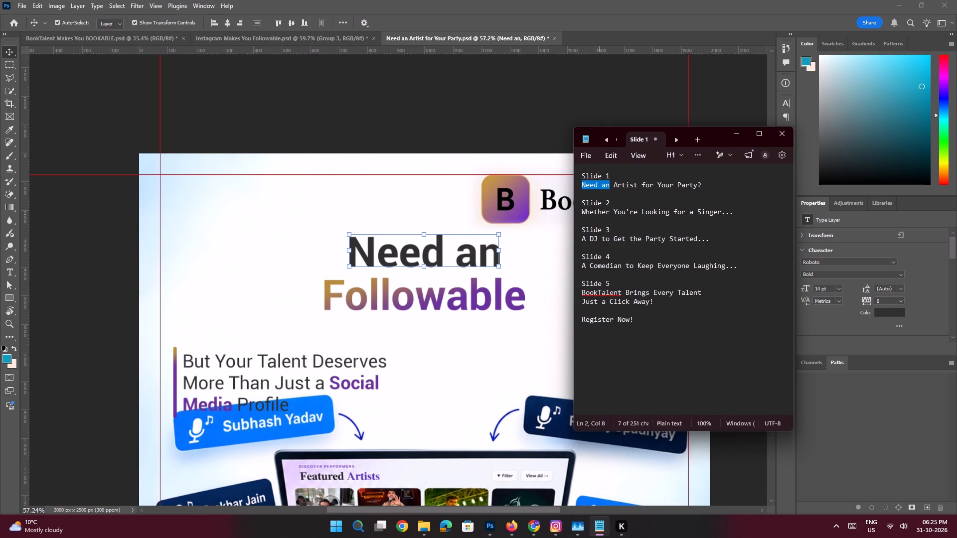
pyautogui.moveTo(638, 185); pyautogui.dragTo(613, 188)
pyautogui.hotkey('ctrl', 'c')
pyautogui.click(737, 134)
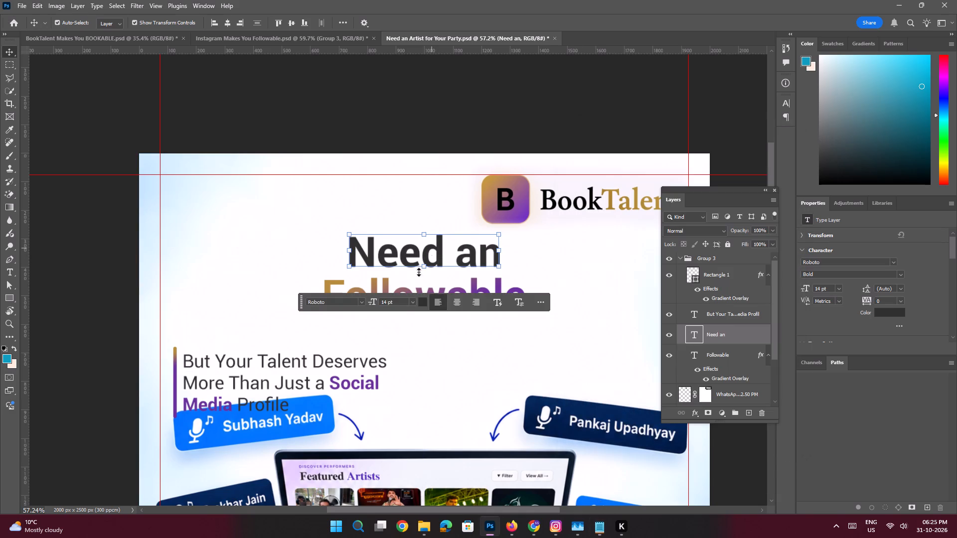
pyautogui.click(406, 289)
pyautogui.doubleClick(400, 295)
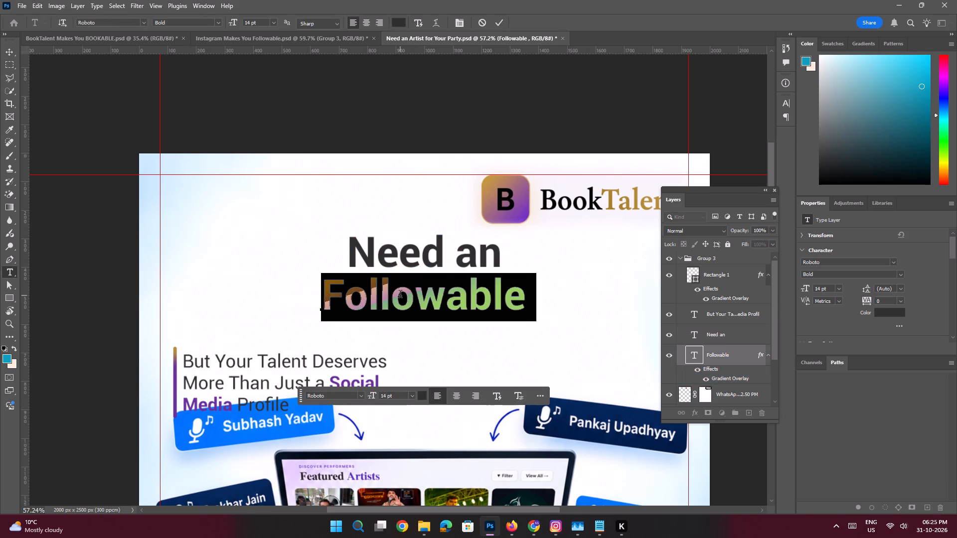
pyautogui.hotkey('ctrl', 'v')
pyautogui.press('Return')
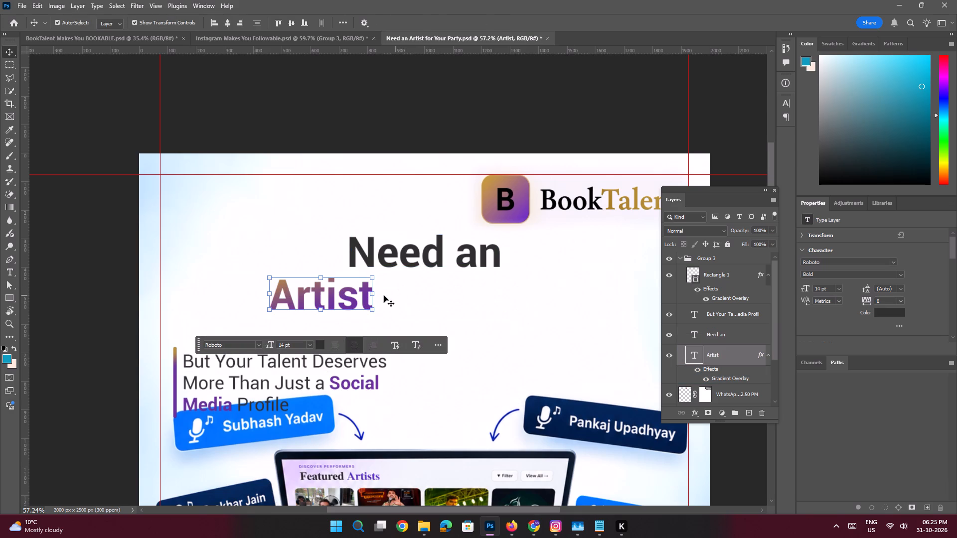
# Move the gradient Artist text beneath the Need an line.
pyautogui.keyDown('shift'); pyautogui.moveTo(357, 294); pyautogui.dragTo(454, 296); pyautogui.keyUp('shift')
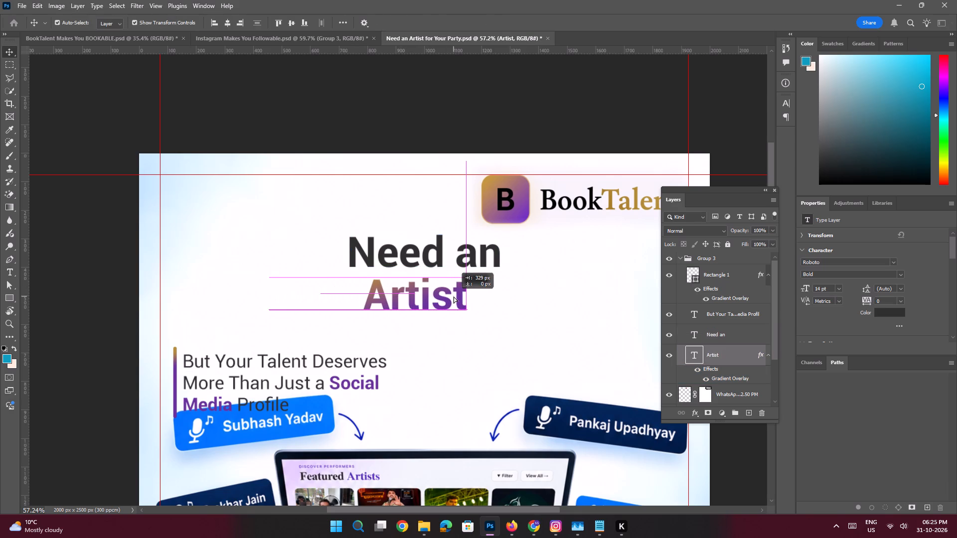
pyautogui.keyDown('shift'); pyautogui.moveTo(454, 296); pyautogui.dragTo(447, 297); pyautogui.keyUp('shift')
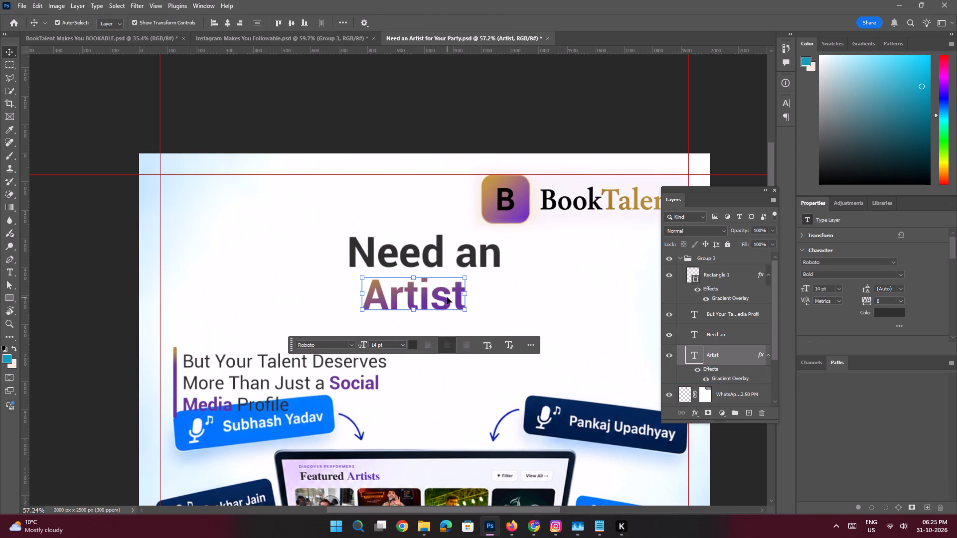
# Move the Need an text over to the slide's left margin guide, slightly higher than before.
pyautogui.press('space')
pyautogui.press('space')
pyautogui.press('space')
pyautogui.press('space')
pyautogui.press('space')
pyautogui.moveTo(449, 283); pyautogui.dragTo(419, 272)
pyautogui.click(387, 245)
pyautogui.keyDown('shift'); pyautogui.moveTo(387, 244); pyautogui.dragTo(217, 238); pyautogui.keyUp('shift')
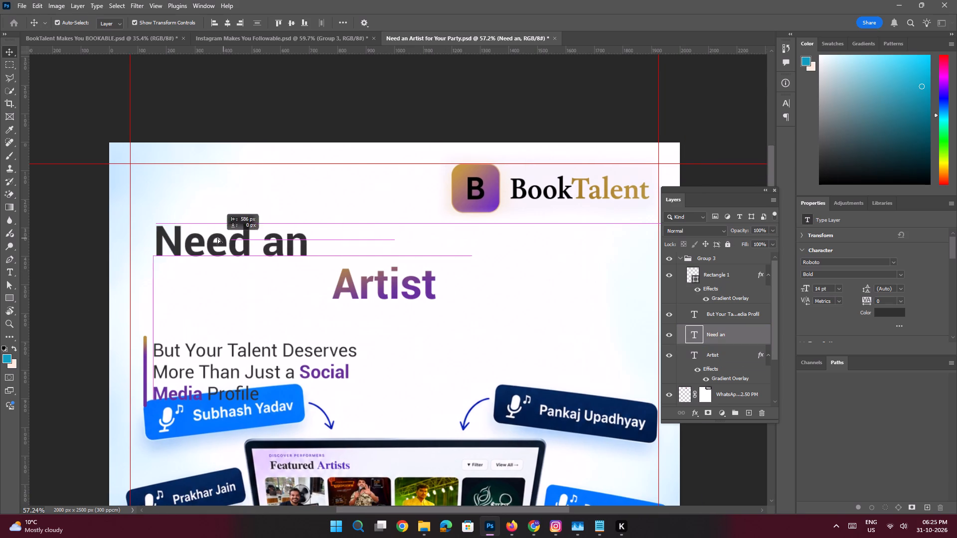
pyautogui.keyDown('shift'); pyautogui.moveTo(217, 238); pyautogui.dragTo(197, 234); pyautogui.keyUp('shift')
pyautogui.keyDown('shift'); pyautogui.moveTo(199, 239); pyautogui.dragTo(199, 228); pyautogui.keyUp('shift')
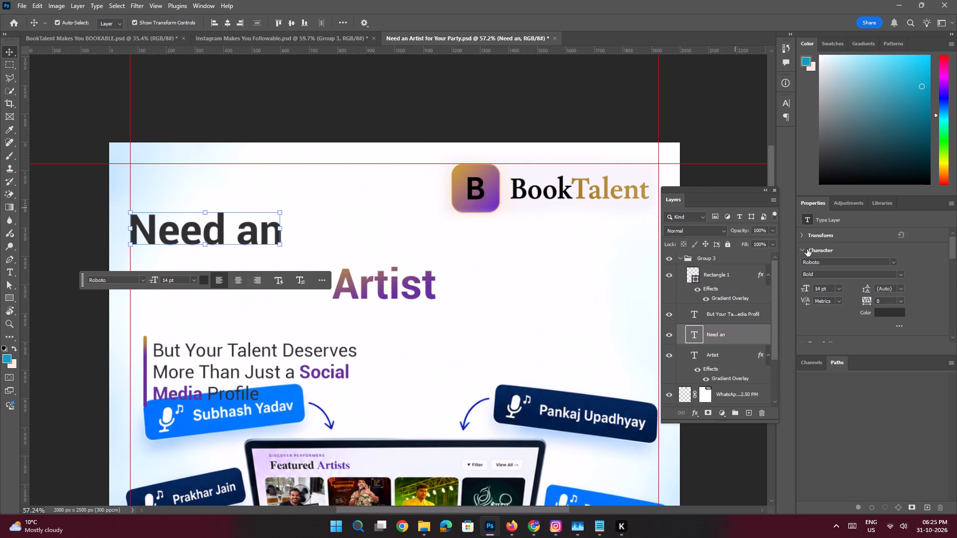
# Set the Need an text to Roboto Regular at 8 pt and shift it slightly upward along the margin guide.
pyautogui.click(906, 274)
pyautogui.click(903, 275)
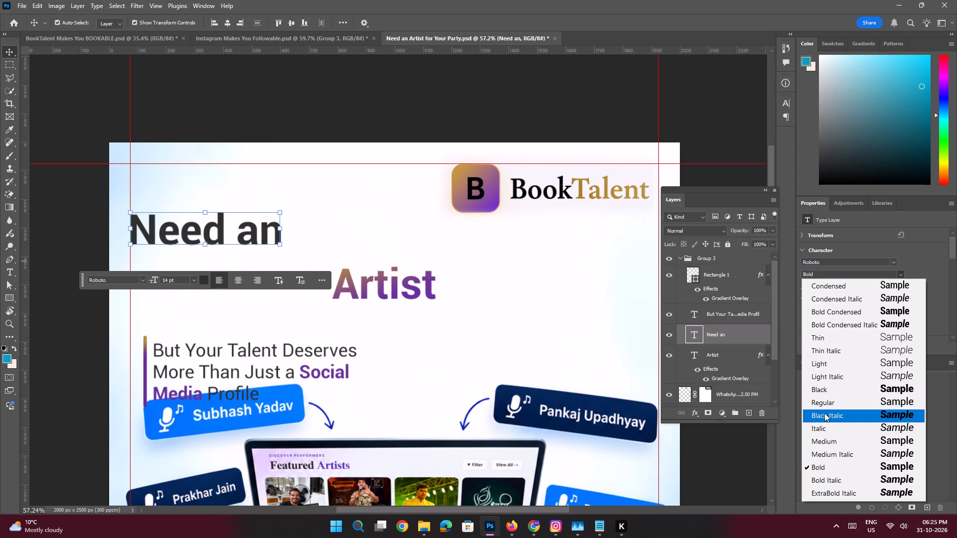
pyautogui.click(822, 402)
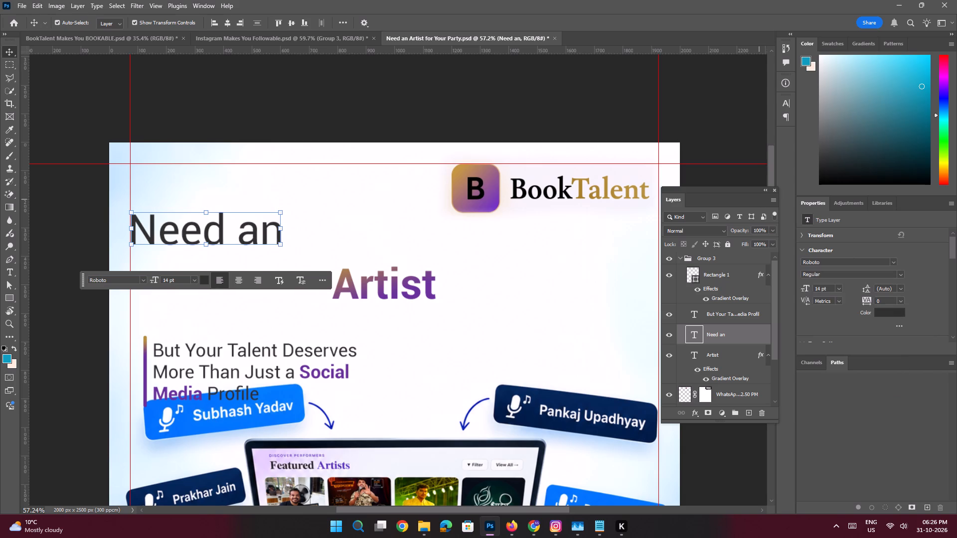
pyautogui.moveTo(821, 287); pyautogui.dragTo(790, 272)
pyautogui.press('8')
pyautogui.press('Return')
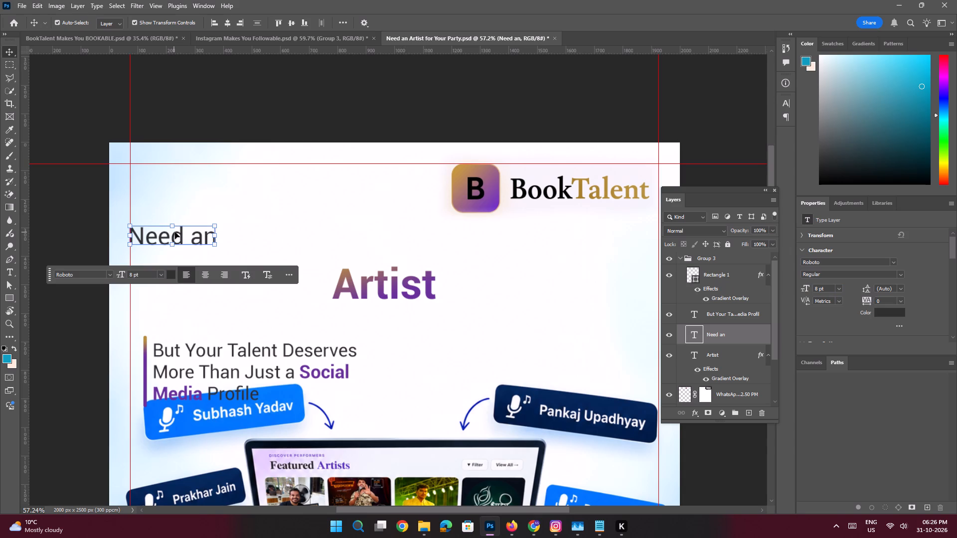
pyautogui.keyDown('shift'); pyautogui.moveTo(175, 232); pyautogui.dragTo(174, 218); pyautogui.keyUp('shift')
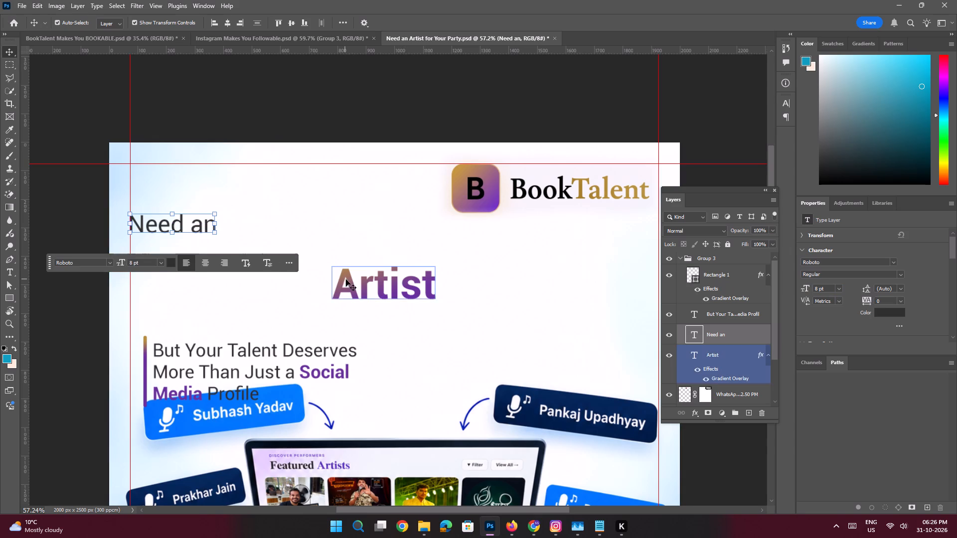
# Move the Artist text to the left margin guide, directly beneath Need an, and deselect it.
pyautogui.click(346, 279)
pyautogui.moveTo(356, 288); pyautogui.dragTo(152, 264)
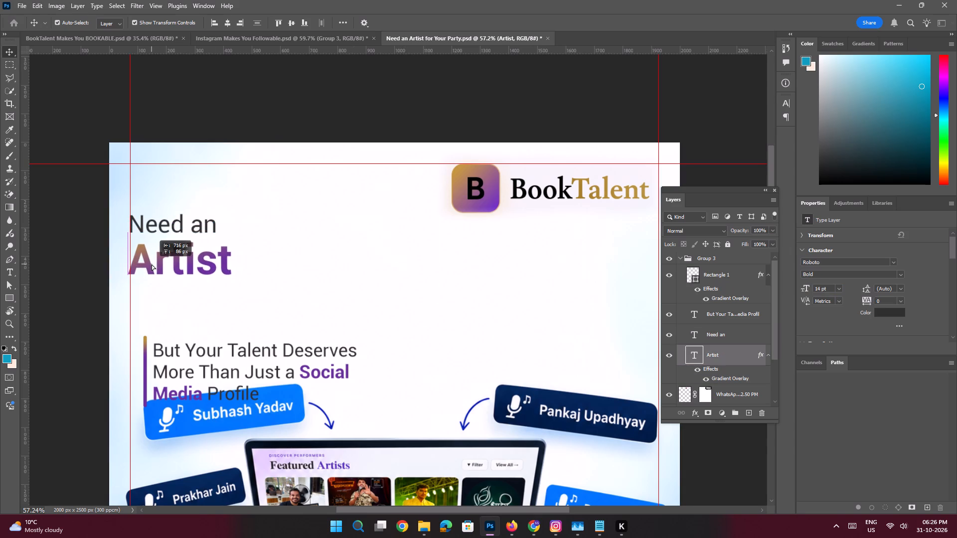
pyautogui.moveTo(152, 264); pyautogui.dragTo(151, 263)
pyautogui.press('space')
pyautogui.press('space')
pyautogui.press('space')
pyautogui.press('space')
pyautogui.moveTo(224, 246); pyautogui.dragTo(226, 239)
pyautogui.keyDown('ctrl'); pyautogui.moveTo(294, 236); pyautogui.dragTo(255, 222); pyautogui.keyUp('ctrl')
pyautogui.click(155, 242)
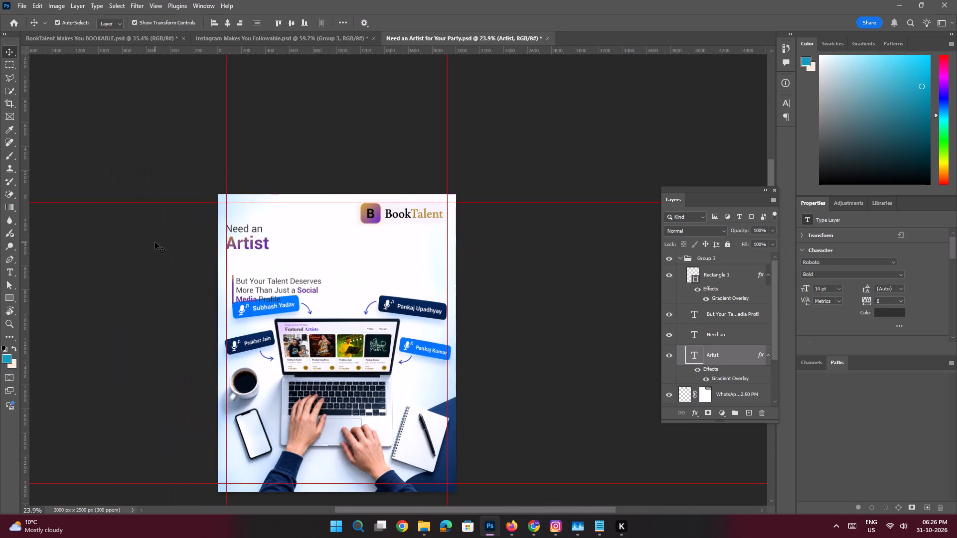
# Review the laptop design image in the Social Media Design Brief chat in Chrome, then recheck the Slide 1 wording in the notes.
pyautogui.press('space')
pyautogui.keyDown('ctrl'); pyautogui.moveTo(265, 226); pyautogui.dragTo(275, 254); pyautogui.keyUp('ctrl')
pyautogui.moveTo(355, 293); pyautogui.dragTo(340, 293)
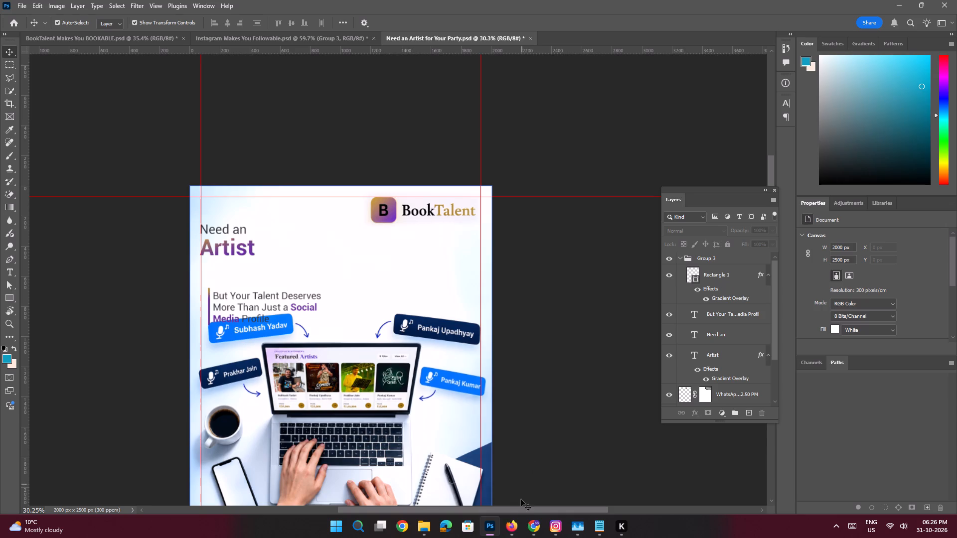
pyautogui.click(512, 531)
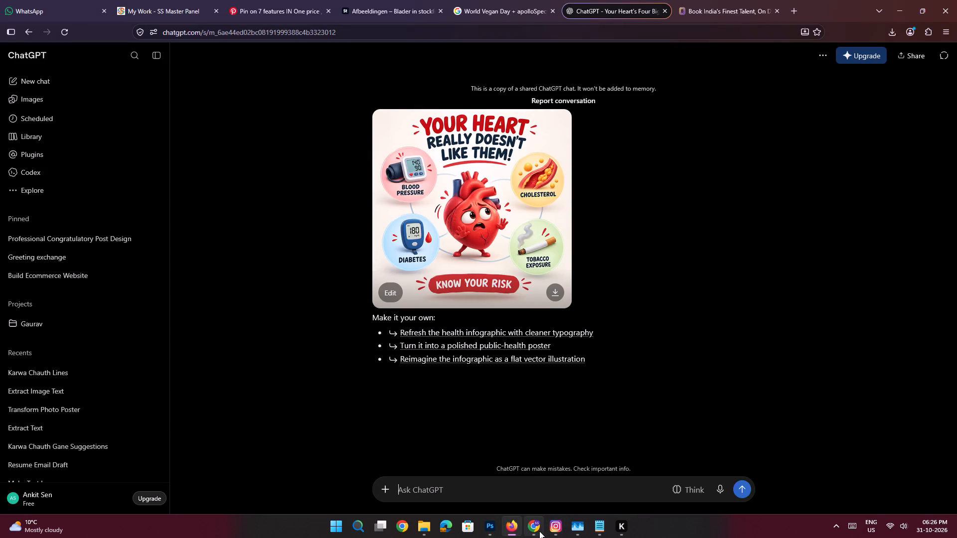
pyautogui.click(536, 531)
pyautogui.click(627, 220)
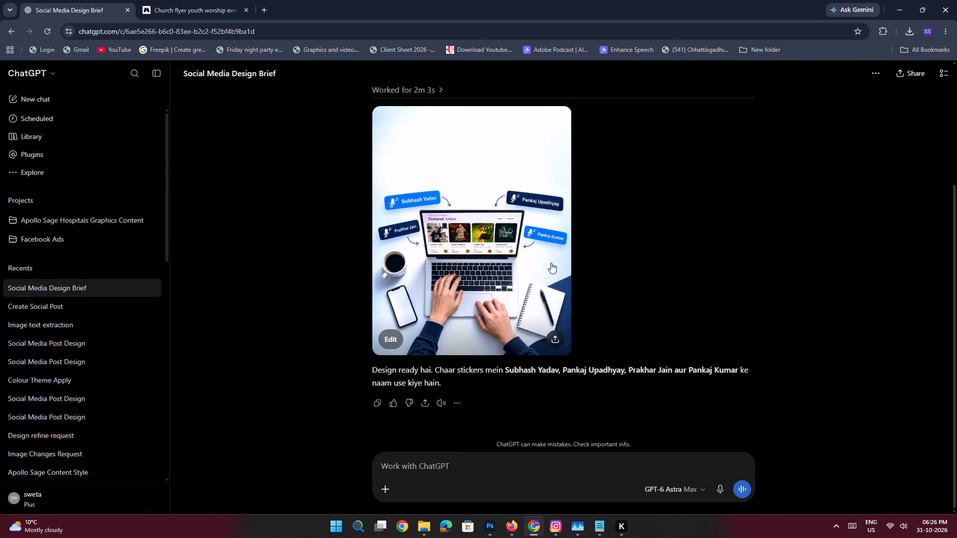
pyautogui.scroll(12, 551, 263)
pyautogui.scroll(-8, 552, 263)
pyautogui.click(485, 526)
pyautogui.press('space')
pyautogui.keyDown('ctrl'); pyautogui.moveTo(272, 252); pyautogui.dragTo(277, 260); pyautogui.keyUp('ctrl')
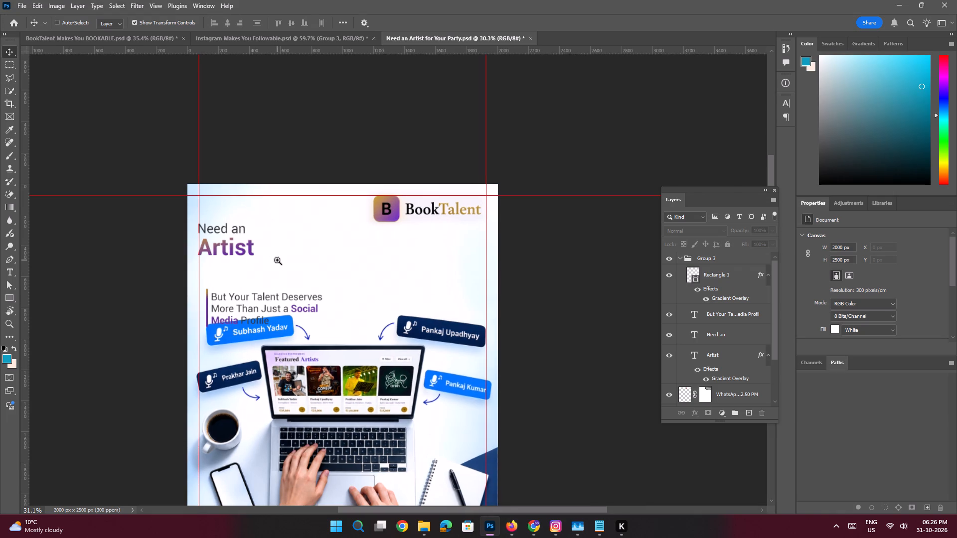
pyautogui.click(598, 530)
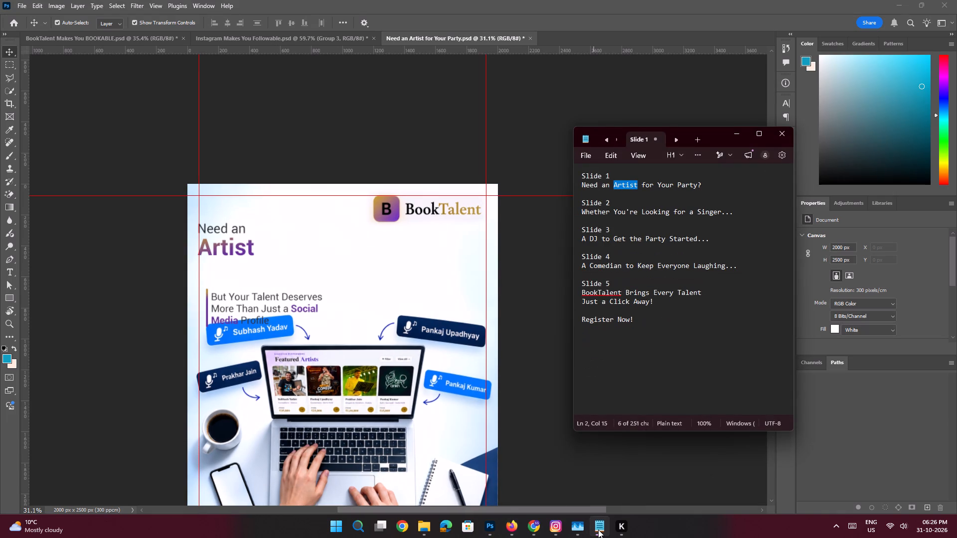
pyautogui.click(598, 530)
# Move the gradient Artist text up beside Need an so both words sit on one line, and deselect it.
pyautogui.click(243, 251)
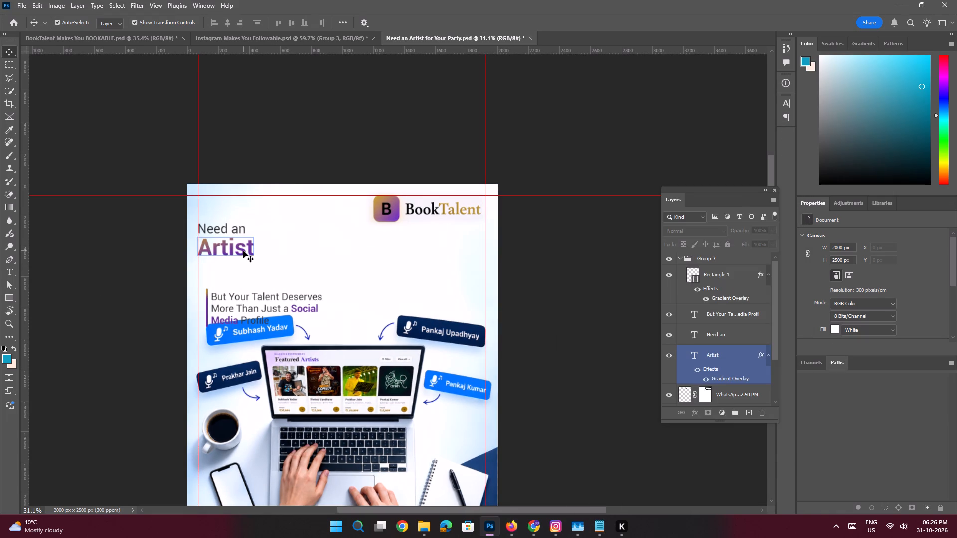
pyautogui.press('space')
pyautogui.keyDown('ctrl'); pyautogui.moveTo(228, 243); pyautogui.dragTo(277, 292); pyautogui.keyUp('ctrl')
pyautogui.moveTo(252, 259); pyautogui.dragTo(421, 188)
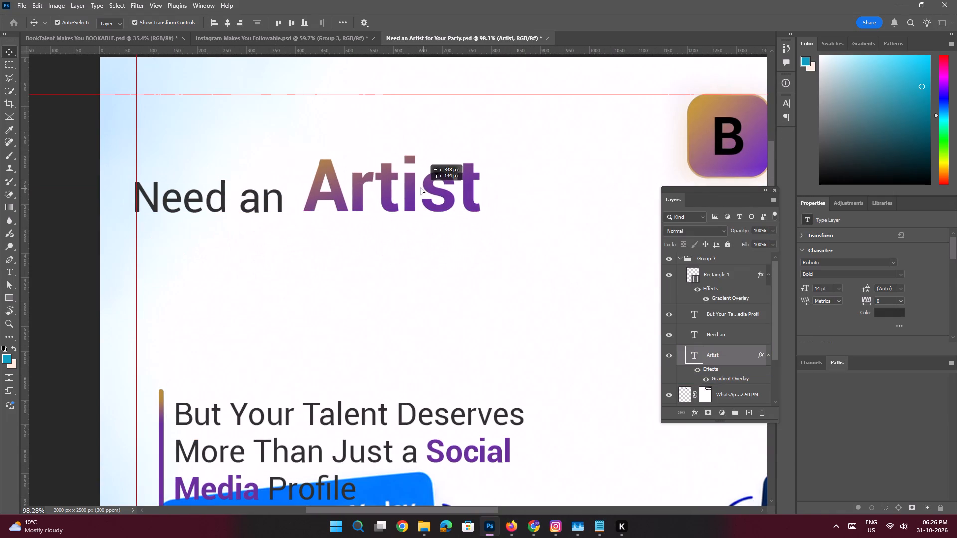
pyautogui.moveTo(421, 188); pyautogui.dragTo(420, 188)
pyautogui.press('space')
pyautogui.keyDown('ctrl'); pyautogui.moveTo(410, 166); pyautogui.dragTo(369, 158); pyautogui.keyUp('ctrl')
pyautogui.click(154, 203)
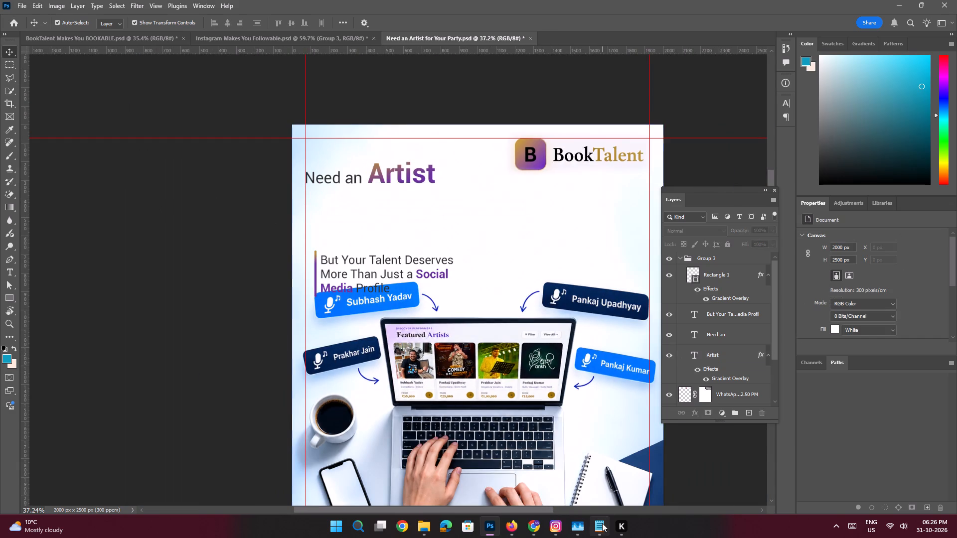
# Copy the wording for Your Party? from the Slide 1 line in the Notepad notes.
pyautogui.click(602, 523)
pyautogui.moveTo(703, 187); pyautogui.dragTo(659, 187)
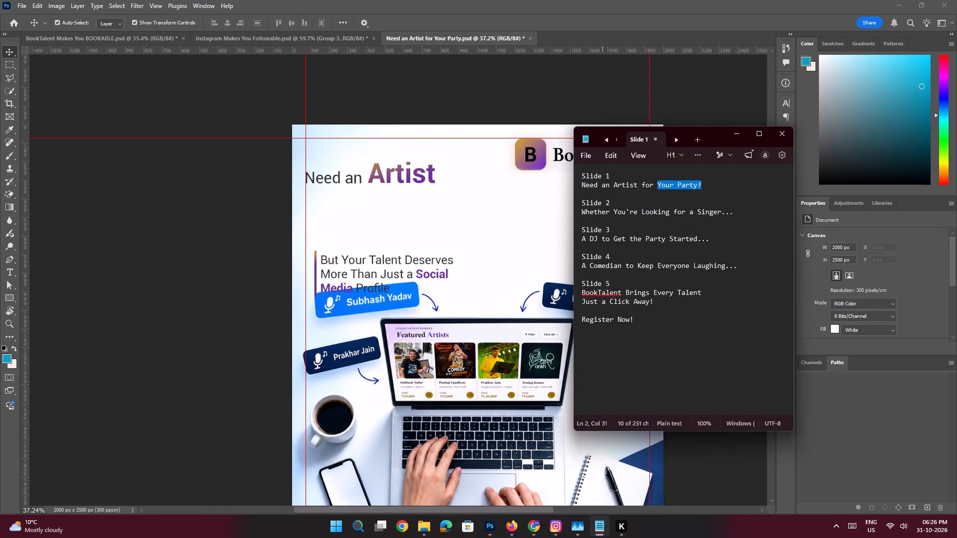
pyautogui.moveTo(659, 187); pyautogui.dragTo(641, 187)
pyautogui.hotkey('ctrl', 'c')
pyautogui.click(738, 131)
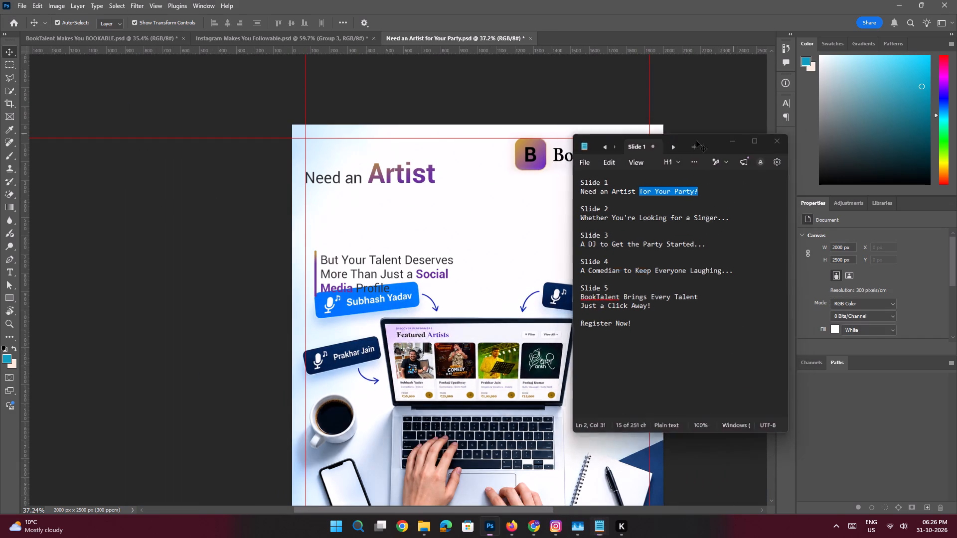
# Duplicate the gradient Artist text directly below itself and replace the copy's wording with for Your Party?
pyautogui.press('space')
pyautogui.keyDown('ctrl'); pyautogui.moveTo(385, 166); pyautogui.dragTo(401, 194); pyautogui.keyUp('ctrl')
pyautogui.click(394, 174)
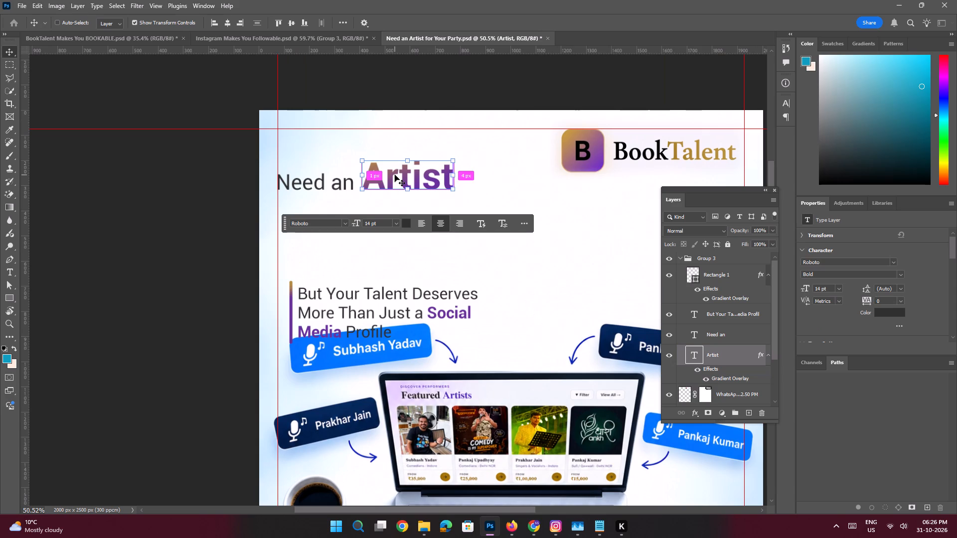
pyautogui.hotkey('ctrl', 'j')
pyautogui.keyDown('shift'); pyautogui.moveTo(391, 178); pyautogui.dragTo(390, 225); pyautogui.keyUp('shift')
pyautogui.doubleClick(390, 225)
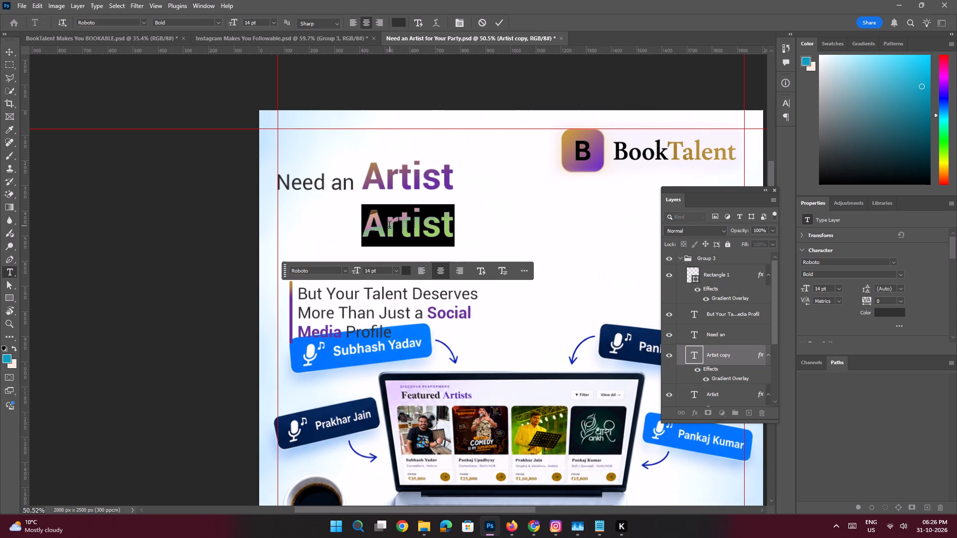
pyautogui.hotkey('ctrl', 'v')
pyautogui.press('Return')
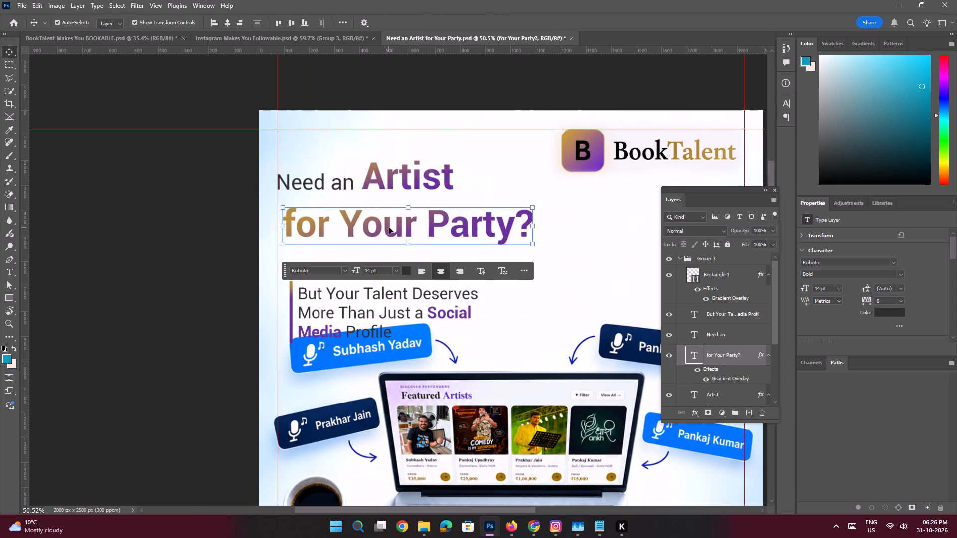
# Move the for Your Party? text to the left margin guide, close beneath Need an.
pyautogui.moveTo(362, 228); pyautogui.dragTo(355, 221)
# Shift the Artist text slightly left so it sits closer to Need an on the same line.
pyautogui.press('space')
pyautogui.keyDown('ctrl'); pyautogui.moveTo(334, 185); pyautogui.dragTo(359, 245); pyautogui.keyUp('ctrl')
pyautogui.moveTo(367, 200); pyautogui.dragTo(361, 222)
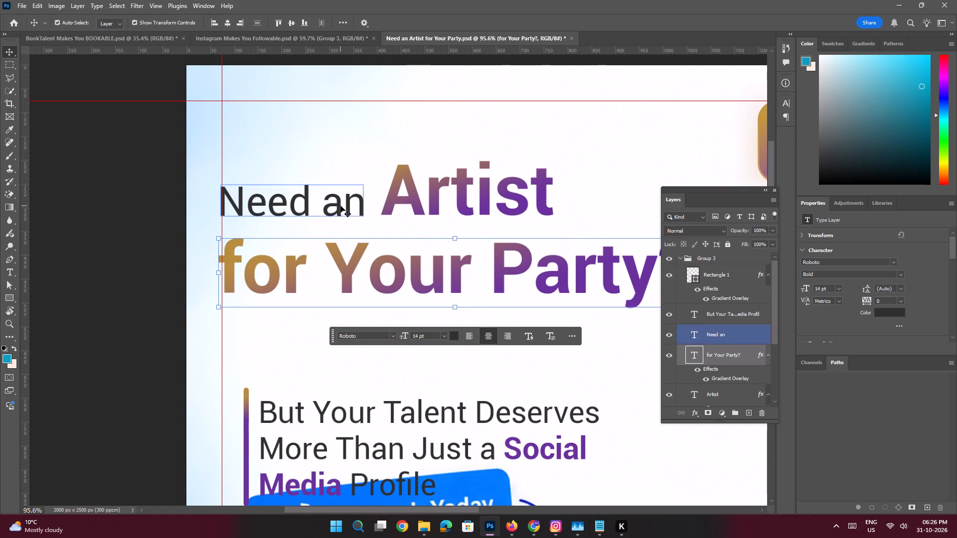
pyautogui.click(340, 206)
pyautogui.click(390, 206)
pyautogui.keyDown('shift'); pyautogui.moveTo(392, 200); pyautogui.dragTo(389, 200); pyautogui.keyUp('shift')
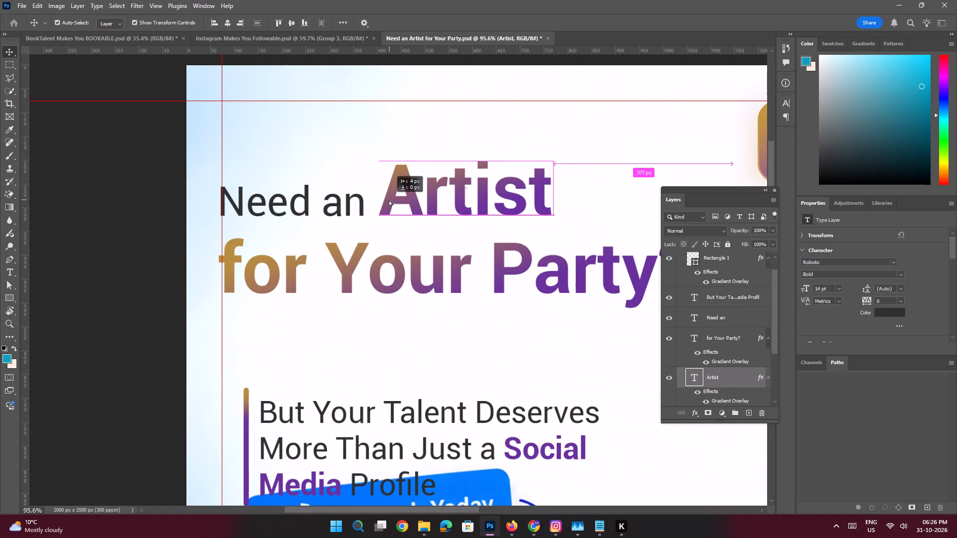
pyautogui.keyDown('shift'); pyautogui.moveTo(389, 200); pyautogui.dragTo(387, 200); pyautogui.keyUp('shift')
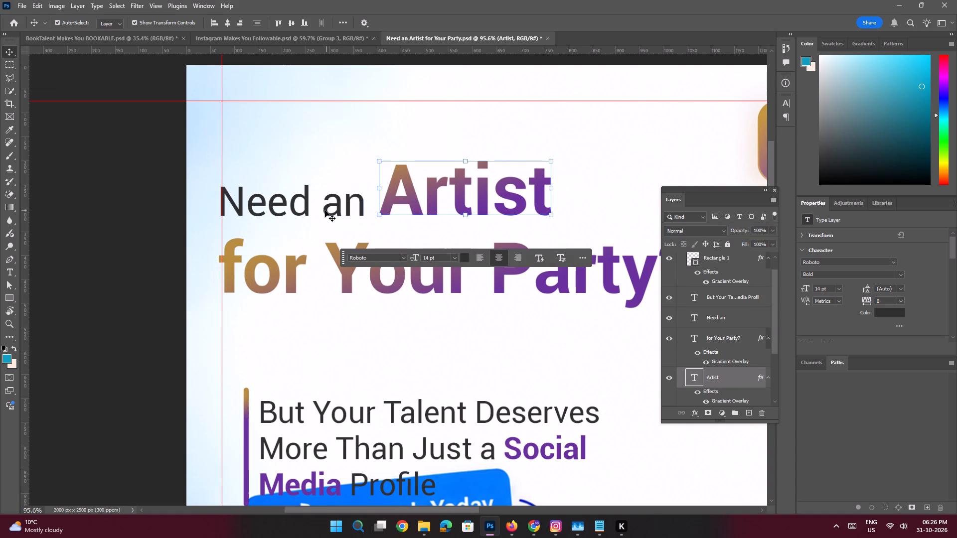
# Nudge Need an and Artist together 20 px down toward for Your Party? and a few pixels right to the margin guide.
pyautogui.keyDown('shift'); pyautogui.click(324, 210); pyautogui.keyUp('shift')
pyautogui.hotkey('shift', 'Down')
pyautogui.hotkey('shift', 'Down')
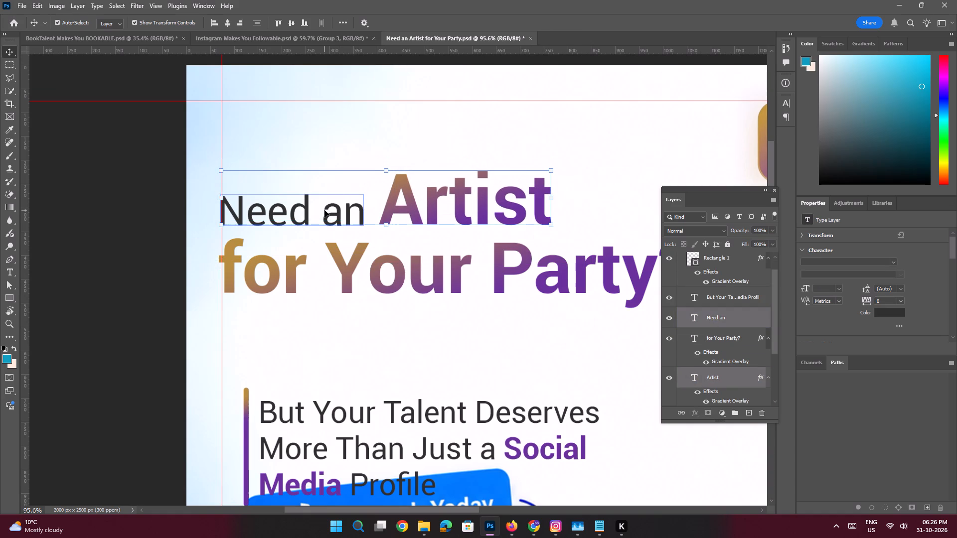
pyautogui.press('Right')
pyautogui.press('Right')
pyautogui.press('Right')
pyautogui.press('Right')
pyautogui.press('Right')
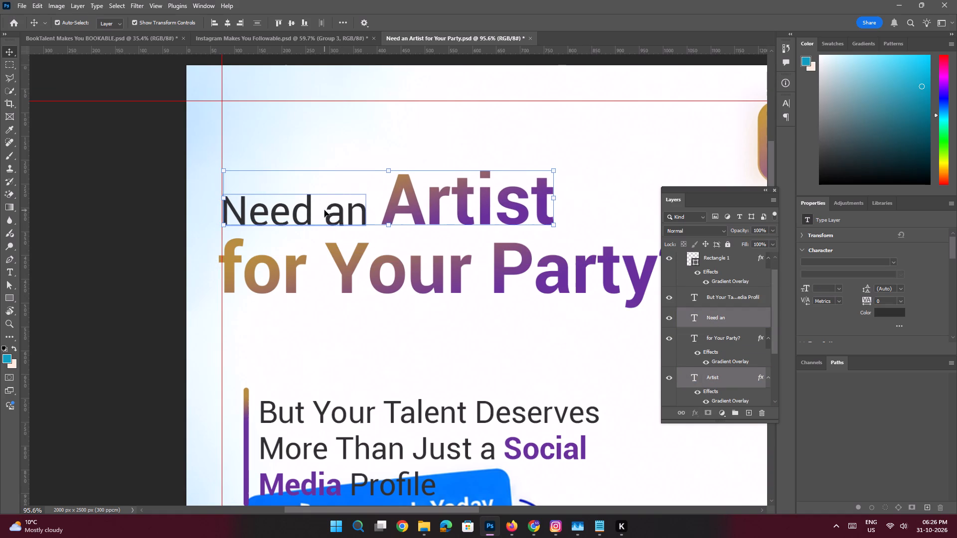
pyautogui.hotkey('shift', 'Left')
pyautogui.hotkey('shift', 'Right')
pyautogui.hotkey('shift', 'Right')
pyautogui.hotkey('shift', 'Left')
pyautogui.press('Right')
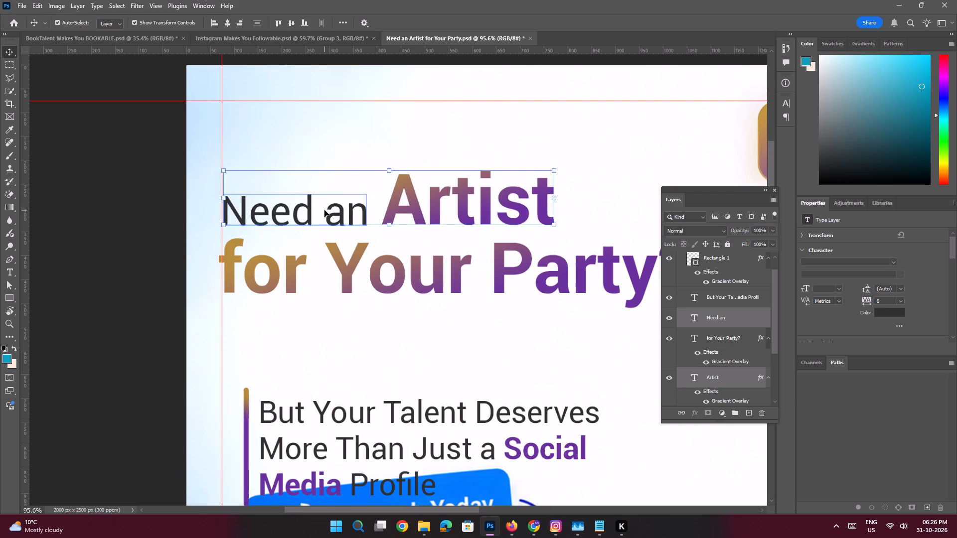
pyautogui.press('Left')
pyautogui.press('Left')
pyautogui.press('space')
pyautogui.keyDown('ctrl'); pyautogui.moveTo(417, 236); pyautogui.dragTo(384, 227); pyautogui.keyUp('ctrl')
pyautogui.click(289, 227)
# Hide the old But Your Talent Deserves text layer and the Rectangle 1 gradient bar beside it.
pyautogui.press('space')
pyautogui.press('space')
pyautogui.press('space')
pyautogui.press('space')
pyautogui.press('space')
pyautogui.press('space')
pyautogui.press('space')
pyautogui.press('space')
pyautogui.press('space')
pyautogui.press('space')
pyautogui.press('space')
pyautogui.press('space')
pyautogui.press('space')
pyautogui.press('space')
pyautogui.press('space')
pyautogui.press('space')
pyautogui.press('space')
pyautogui.press('space')
pyautogui.moveTo(395, 278); pyautogui.dragTo(312, 203)
pyautogui.keyDown('ctrl'); pyautogui.moveTo(371, 212); pyautogui.dragTo(382, 233); pyautogui.keyUp('ctrl')
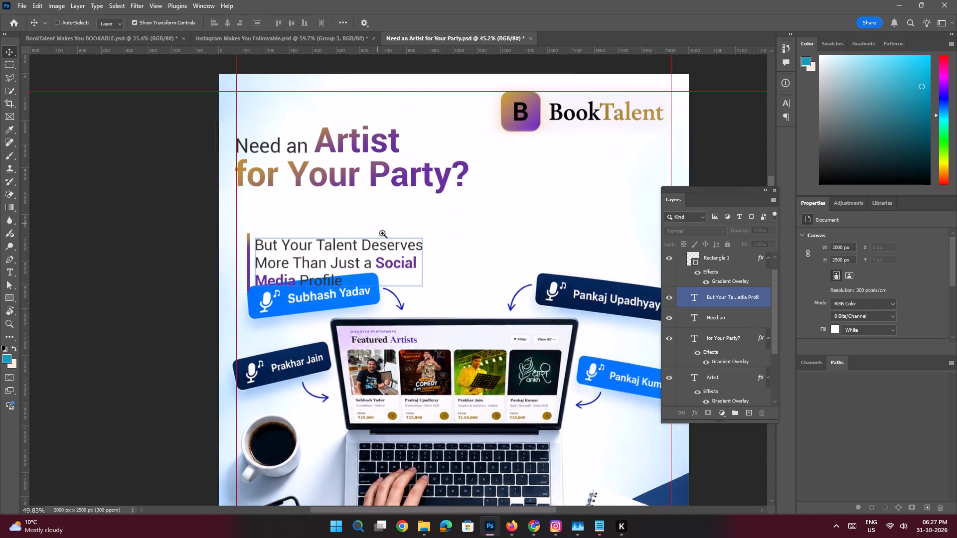
pyautogui.keyDown('ctrl'); pyautogui.moveTo(382, 233); pyautogui.dragTo(384, 236); pyautogui.keyUp('ctrl')
pyautogui.click(360, 257)
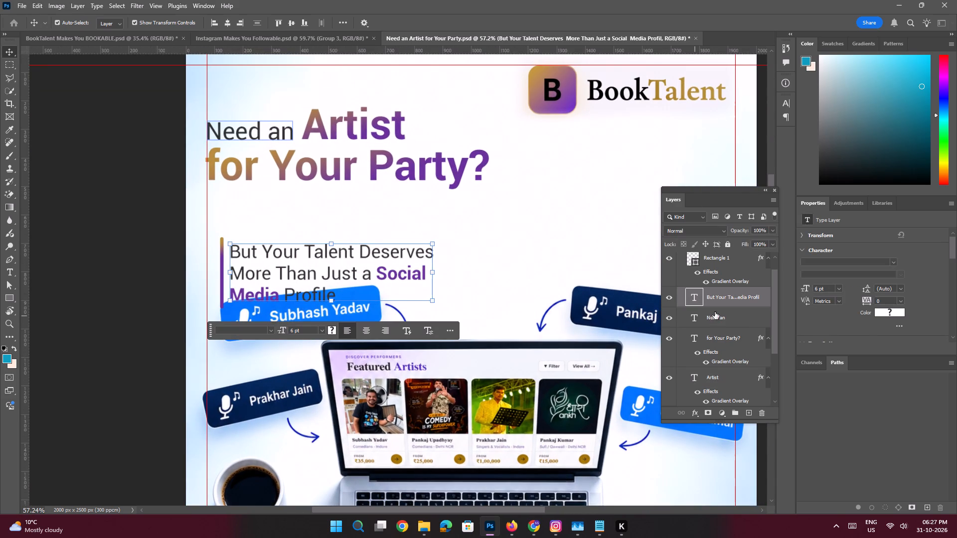
pyautogui.click(669, 296)
pyautogui.click(222, 258)
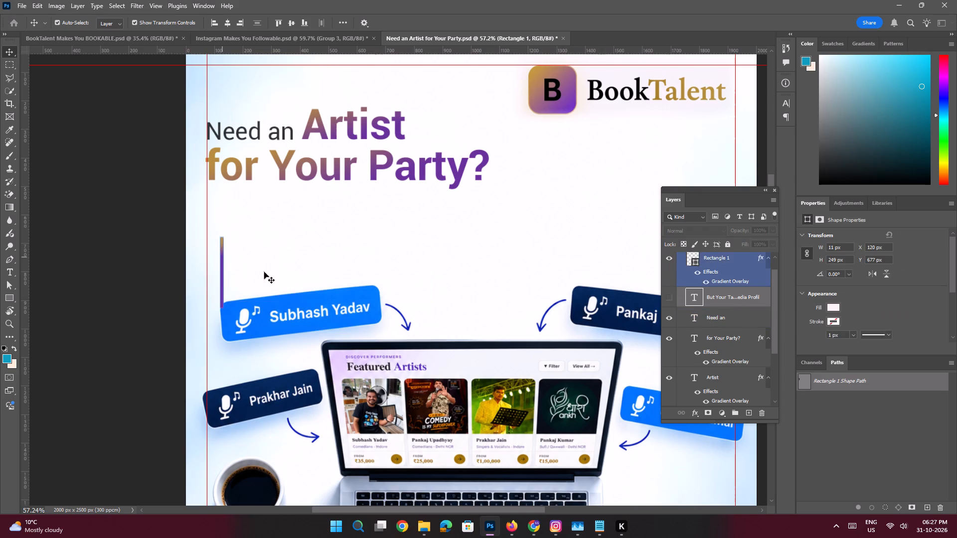
pyautogui.click(673, 265)
# Recheck the notes, then move all three headline texts down about 100 px along the left margin guide and deselect them.
pyautogui.press('space')
pyautogui.press('space')
pyautogui.press('space')
pyautogui.press('space')
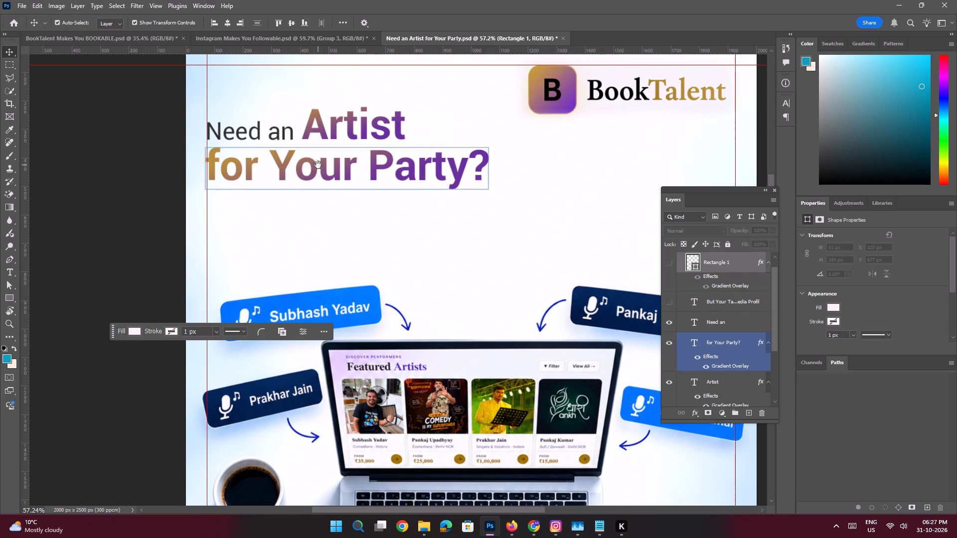
pyautogui.moveTo(318, 165); pyautogui.dragTo(316, 181)
pyautogui.click(601, 529)
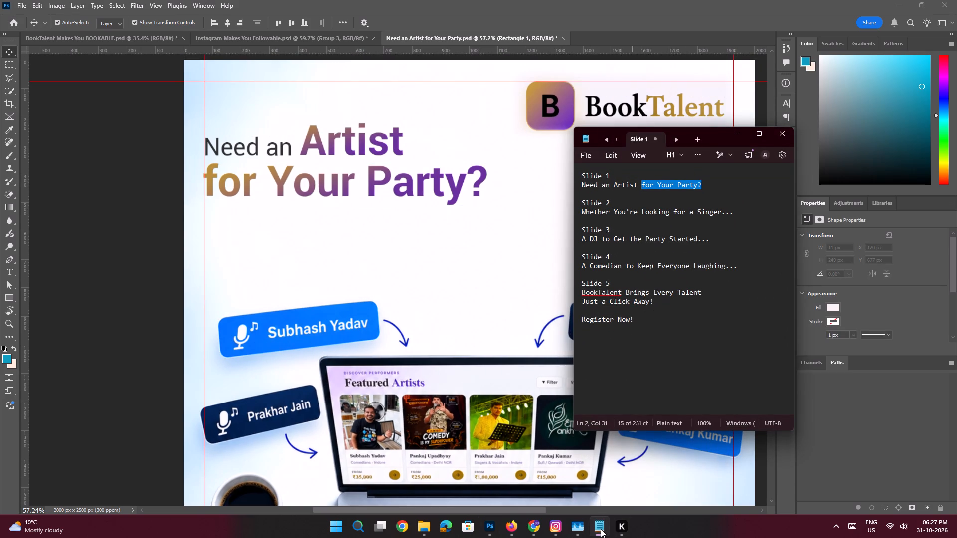
pyautogui.click(601, 529)
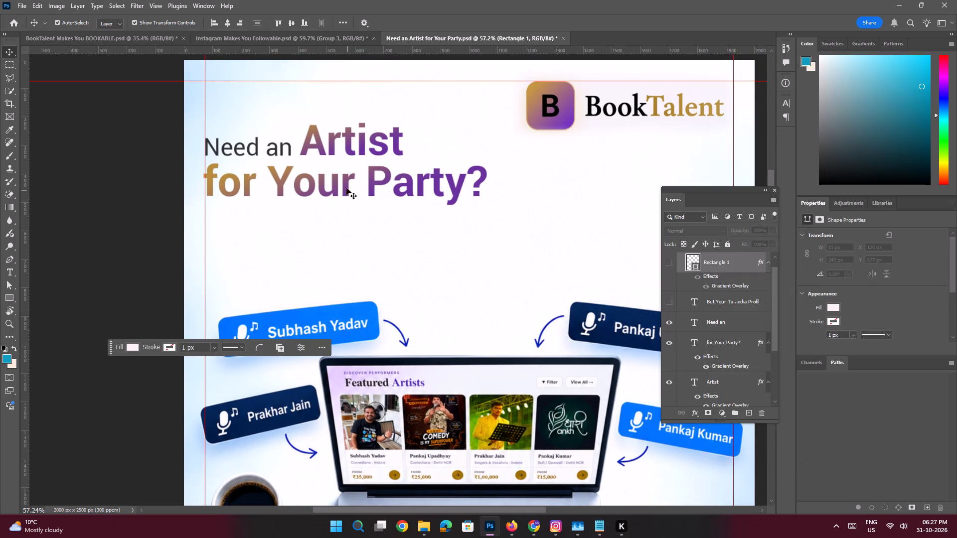
pyautogui.click(343, 179)
pyautogui.keyDown('shift'); pyautogui.click(358, 141); pyautogui.keyUp('shift')
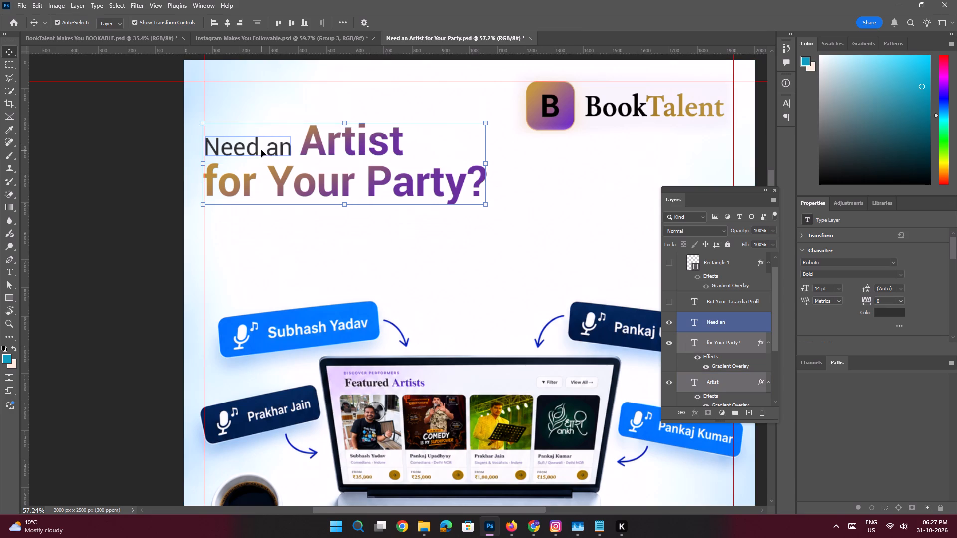
pyautogui.keyDown('shift'); pyautogui.click(261, 150); pyautogui.keyUp('shift')
pyautogui.moveTo(274, 150); pyautogui.dragTo(275, 180)
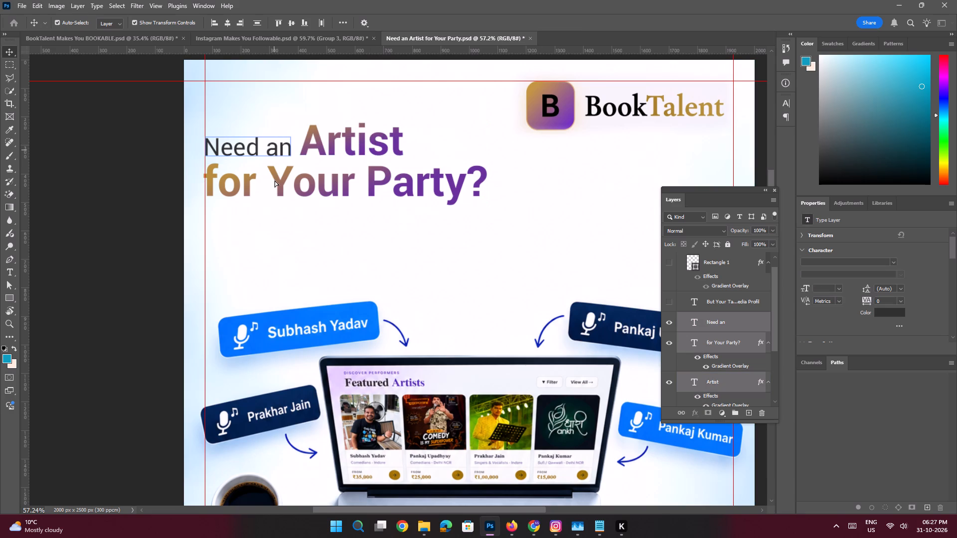
pyautogui.moveTo(275, 180); pyautogui.dragTo(281, 179)
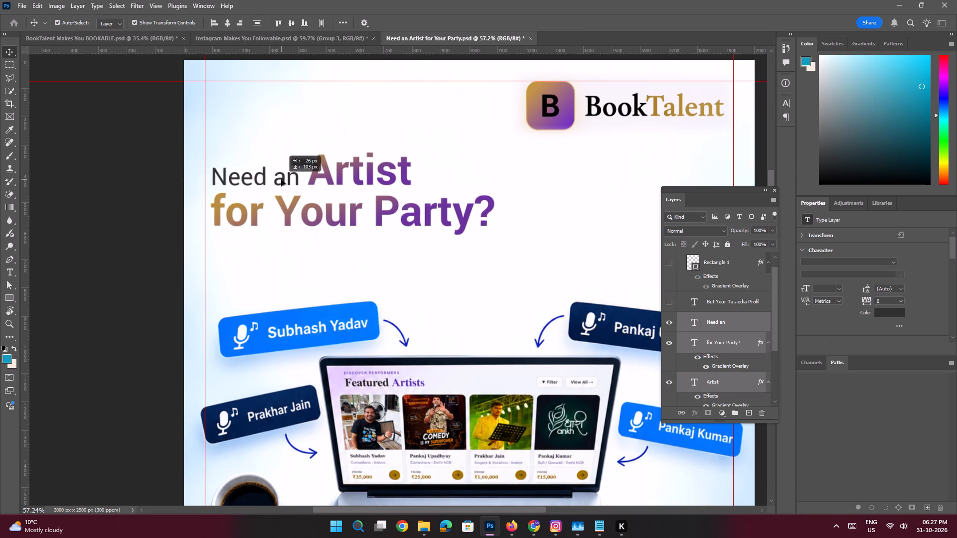
pyautogui.moveTo(281, 179); pyautogui.dragTo(279, 179)
pyautogui.press('space')
pyautogui.keyDown('ctrl'); pyautogui.moveTo(460, 182); pyautogui.dragTo(434, 178); pyautogui.keyUp('ctrl')
pyautogui.keyDown('ctrl'); pyautogui.moveTo(443, 179); pyautogui.dragTo(434, 178, button='right'); pyautogui.keyUp('ctrl')
pyautogui.moveTo(458, 178); pyautogui.dragTo(437, 177)
pyautogui.keyDown('ctrl'); pyautogui.moveTo(452, 207); pyautogui.dragTo(467, 221); pyautogui.keyUp('ctrl')
pyautogui.moveTo(477, 195); pyautogui.dragTo(476, 201)
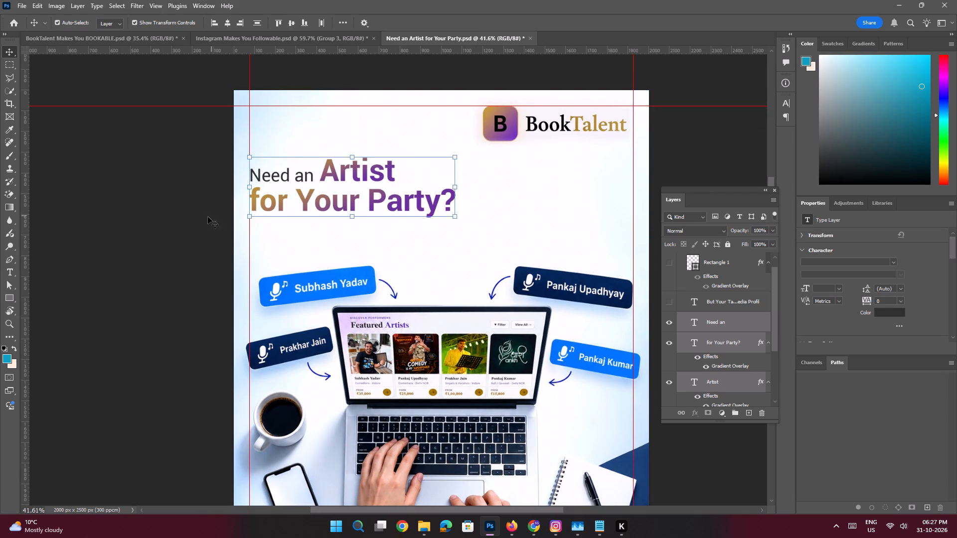
pyautogui.click(205, 217)
# Check the headline layout on the slide against the Slide 1 wording in the notes.
pyautogui.click(598, 525)
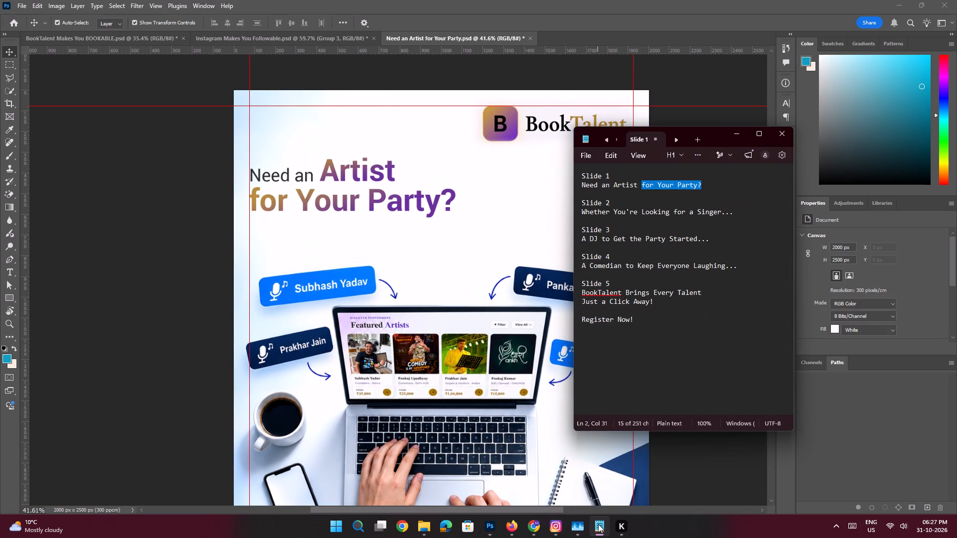
pyautogui.click(598, 524)
pyautogui.click(211, 213)
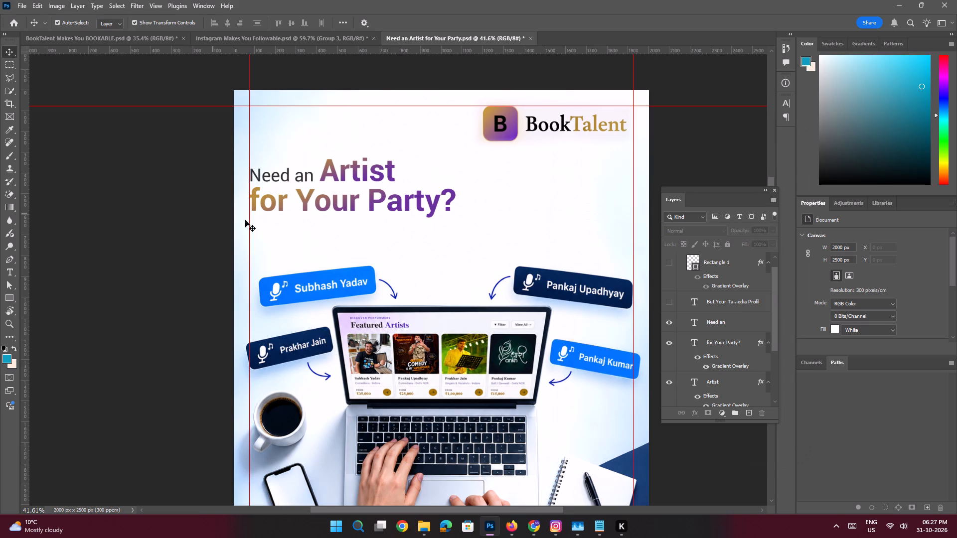
pyautogui.press('space')
pyautogui.keyDown('ctrl'); pyautogui.moveTo(352, 185); pyautogui.dragTo(370, 226); pyautogui.keyUp('ctrl')
pyautogui.moveTo(386, 198); pyautogui.dragTo(374, 216)
pyautogui.click(341, 181)
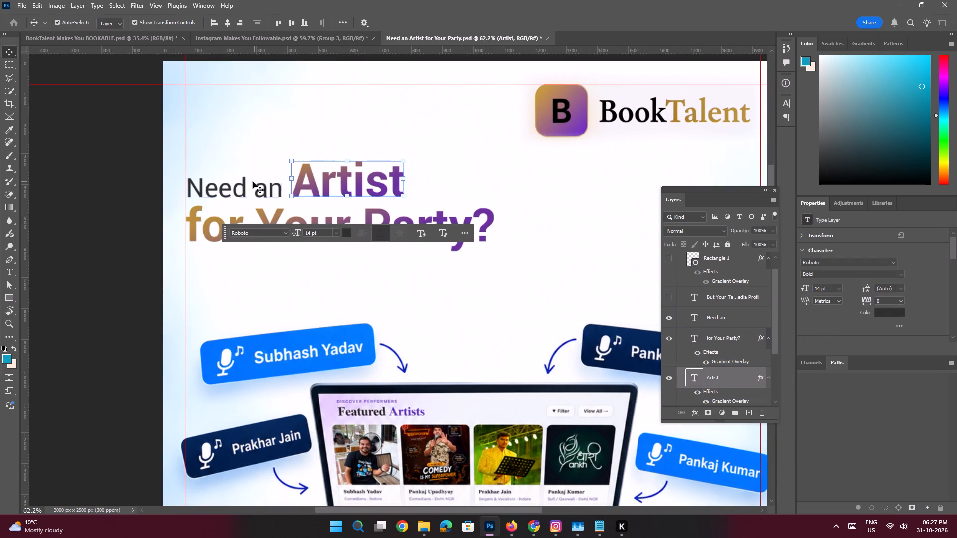
pyautogui.keyDown('shift'); pyautogui.click(244, 183); pyautogui.keyUp('shift')
pyautogui.keyDown('shift'); pyautogui.click(232, 228); pyautogui.keyUp('shift')
pyautogui.press('space')
pyautogui.press('space')
pyautogui.press('space')
pyautogui.press('space')
pyautogui.moveTo(401, 210); pyautogui.dragTo(391, 207)
pyautogui.click(98, 211)
pyautogui.click(604, 529)
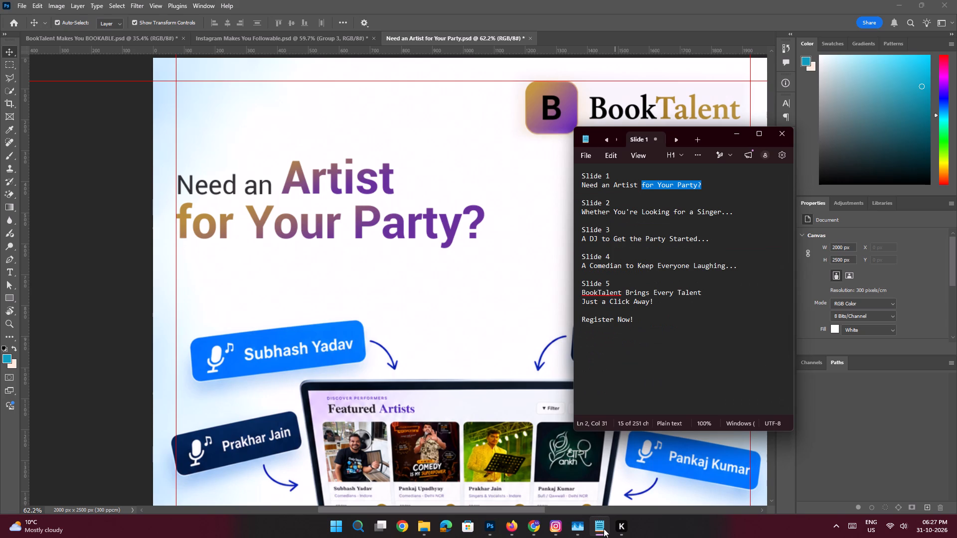
pyautogui.click(604, 529)
pyautogui.press('space')
pyautogui.keyDown('ctrl'); pyautogui.moveTo(402, 267); pyautogui.dragTo(370, 253); pyautogui.keyUp('ctrl')
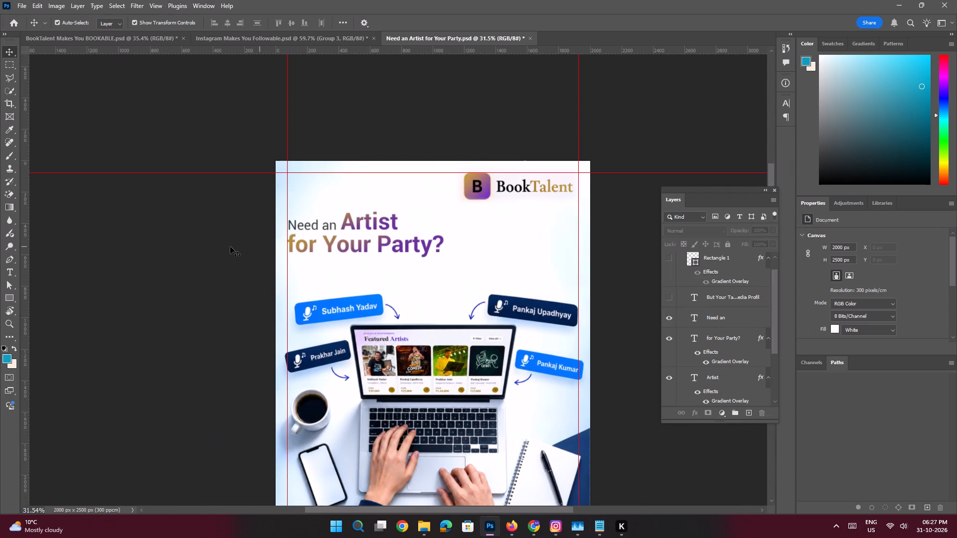
pyautogui.click(228, 247)
# Group the Need an, Artist and for Your Party? texts and centre the group horizontally on the canvas.
pyautogui.press('space')
pyautogui.keyDown('ctrl'); pyautogui.moveTo(388, 217); pyautogui.dragTo(401, 237); pyautogui.keyUp('ctrl')
pyautogui.moveTo(406, 235); pyautogui.dragTo(396, 235)
pyautogui.click(368, 221)
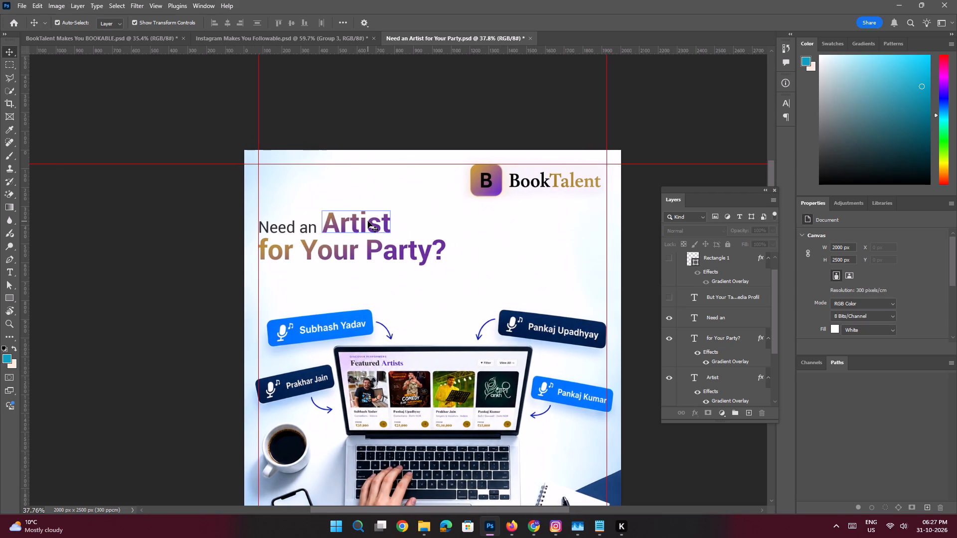
pyautogui.keyDown('shift'); pyautogui.click(302, 225); pyautogui.keyUp('shift')
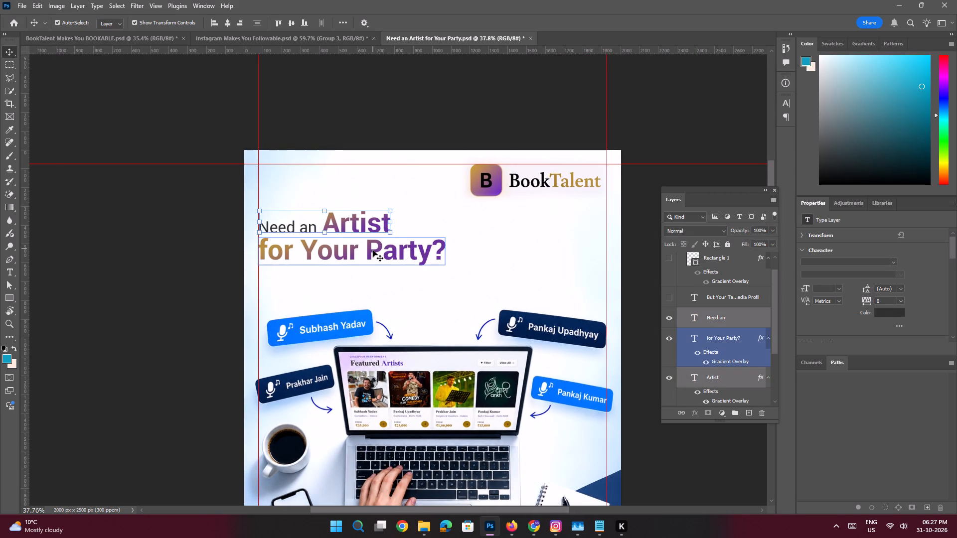
pyautogui.keyDown('shift'); pyautogui.click(373, 250); pyautogui.keyUp('shift')
pyautogui.hotkey('ctrl', 'g')
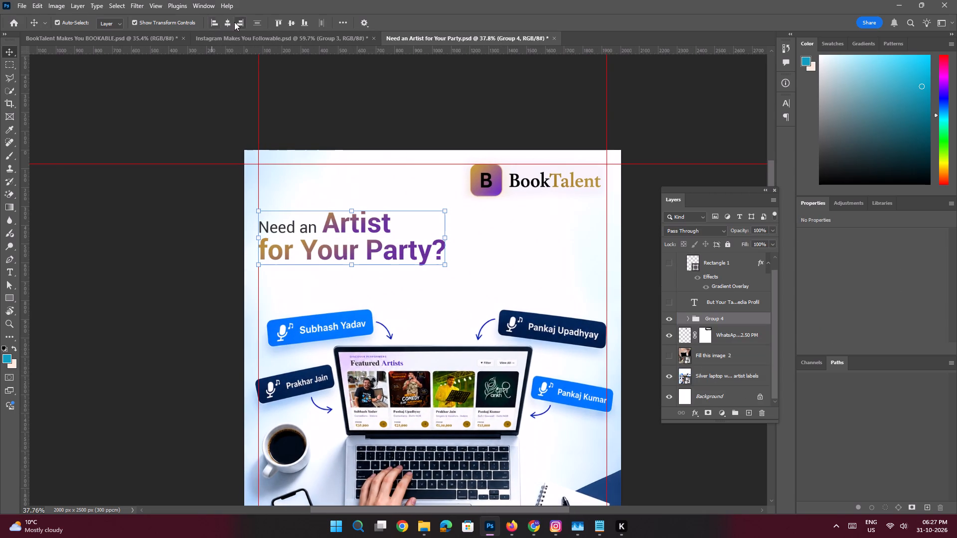
pyautogui.doubleClick(229, 21)
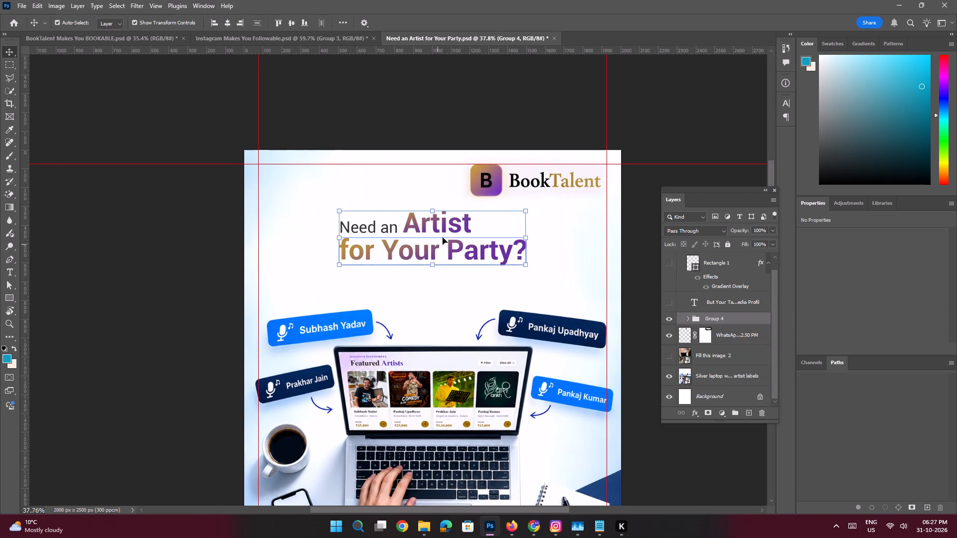
pyautogui.press('space')
pyautogui.press('space')
pyautogui.press('space')
pyautogui.moveTo(444, 235); pyautogui.dragTo(398, 235)
pyautogui.click(160, 249)
# Move Need an and Artist together about 143 px right so their line is centred above for Your Party?
pyautogui.press('space')
pyautogui.keyDown('ctrl'); pyautogui.moveTo(356, 232); pyautogui.dragTo(363, 246); pyautogui.keyUp('ctrl')
pyautogui.moveTo(421, 238); pyautogui.dragTo(418, 238)
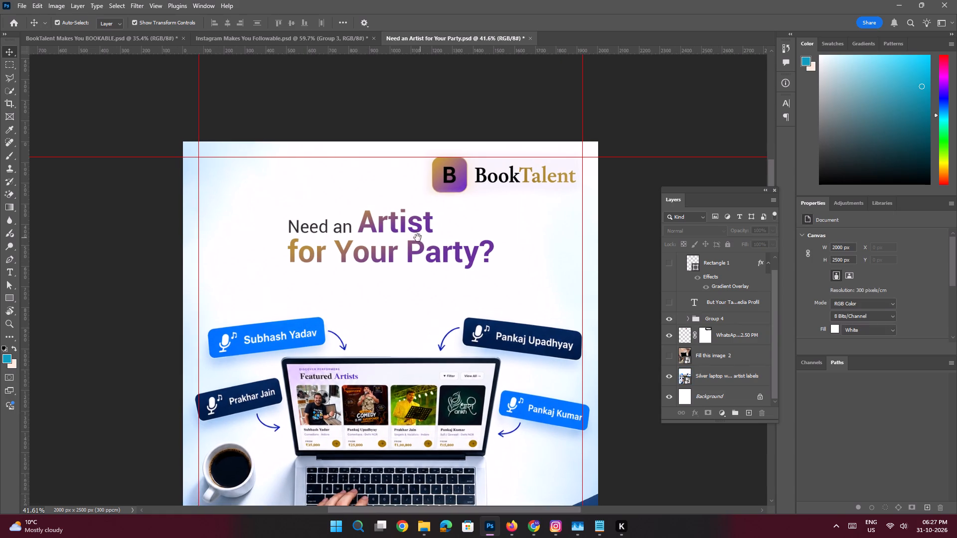
pyautogui.moveTo(418, 238); pyautogui.dragTo(378, 245)
pyautogui.click(348, 234)
pyautogui.keyDown('shift'); pyautogui.click(295, 231); pyautogui.keyUp('shift')
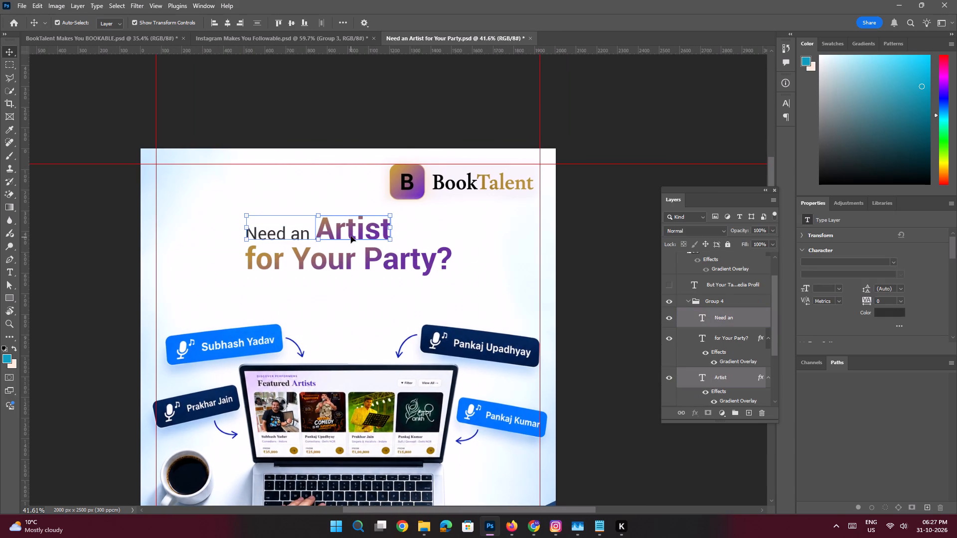
pyautogui.moveTo(351, 235); pyautogui.dragTo(379, 236)
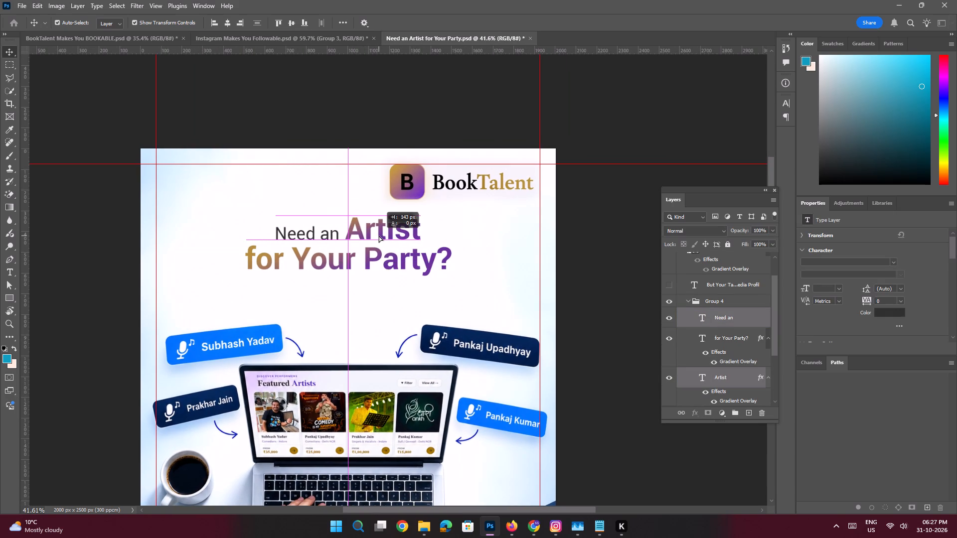
pyautogui.moveTo(379, 236); pyautogui.dragTo(377, 236)
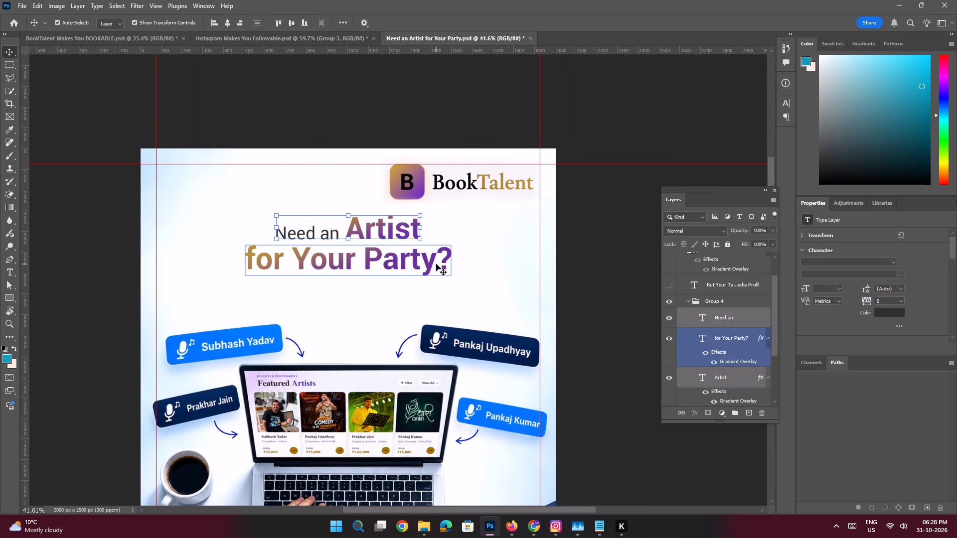
# Centre the for Your Party? text horizontally on the canvas.
pyautogui.click(424, 260)
pyautogui.doubleClick(227, 21)
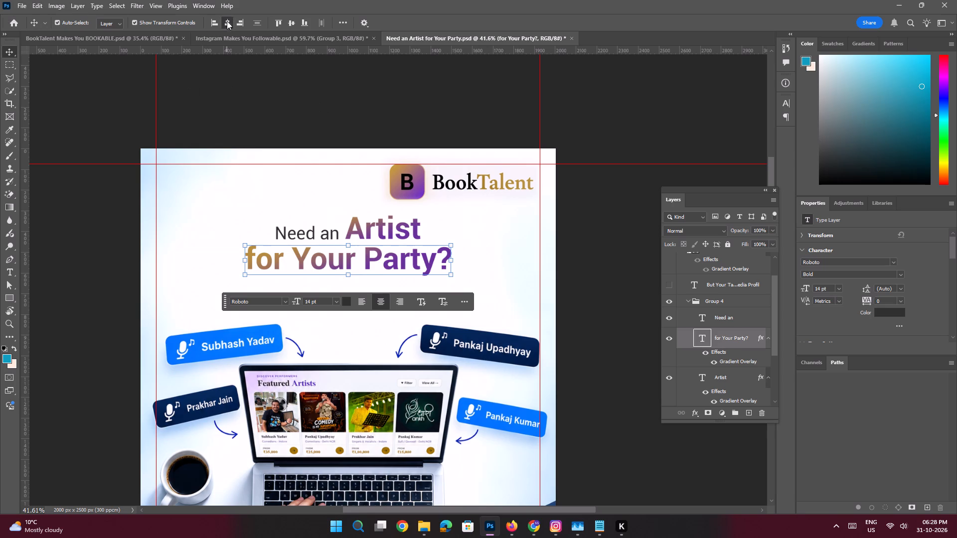
# Scale the Need an, Artist and for Your Party? texts together to about 112% around their centre and move them slightly down.
pyautogui.keyDown('shift'); pyautogui.click(357, 232); pyautogui.keyUp('shift')
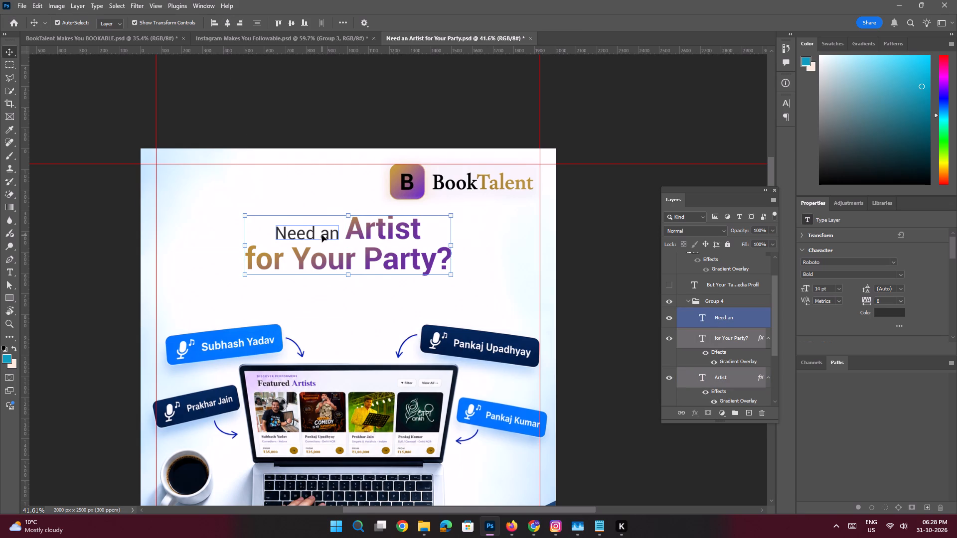
pyautogui.keyDown('shift'); pyautogui.click(322, 235); pyautogui.keyUp('shift')
pyautogui.moveTo(456, 276); pyautogui.dragTo(469, 284)
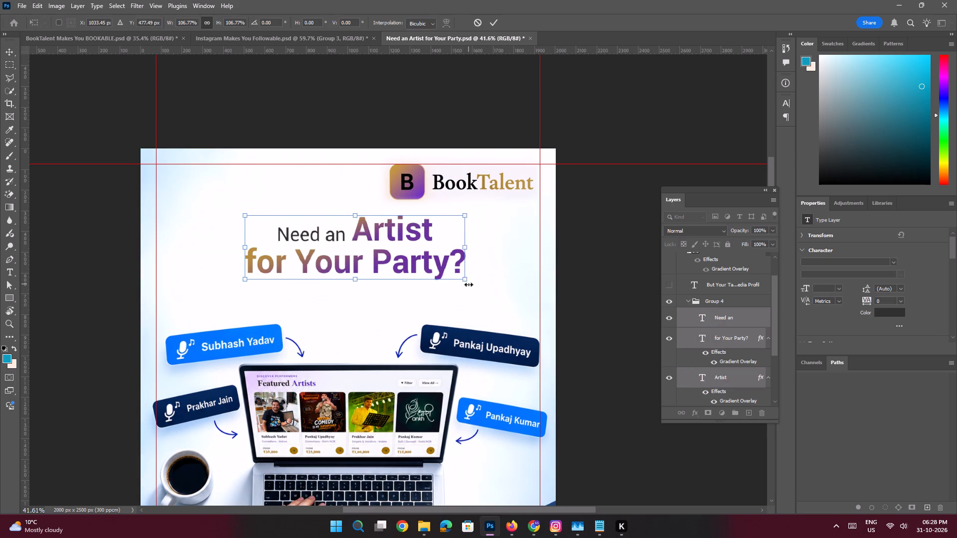
pyautogui.hotkey('ctrl', 'z')
pyautogui.keyDown('alt'); pyautogui.moveTo(452, 279); pyautogui.dragTo(460, 283); pyautogui.keyUp('alt')
pyautogui.moveTo(404, 261); pyautogui.dragTo(405, 273)
pyautogui.keyDown('alt'); pyautogui.moveTo(462, 293); pyautogui.dragTo(467, 295); pyautogui.keyUp('alt')
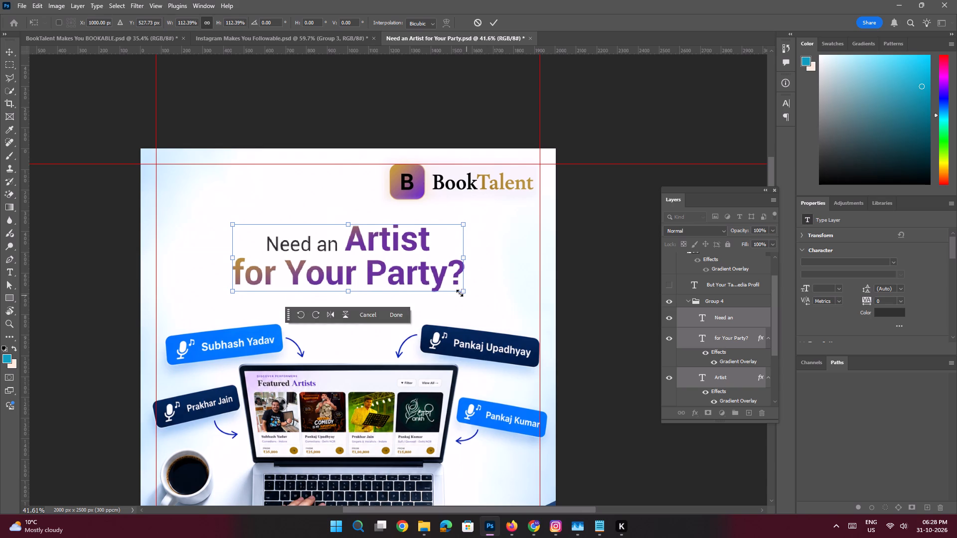
pyautogui.click(415, 275)
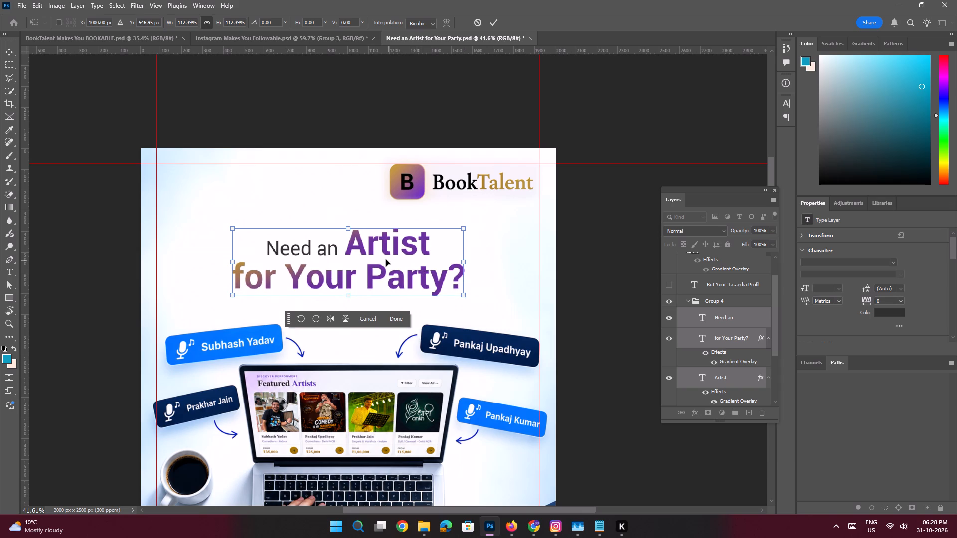
pyautogui.press('Return')
# Examine the enlarged headline's size and placement within the whole slide layout.
pyautogui.press('space')
pyautogui.keyDown('ctrl'); pyautogui.moveTo(411, 259); pyautogui.dragTo(379, 249); pyautogui.keyUp('ctrl')
pyautogui.click(171, 267)
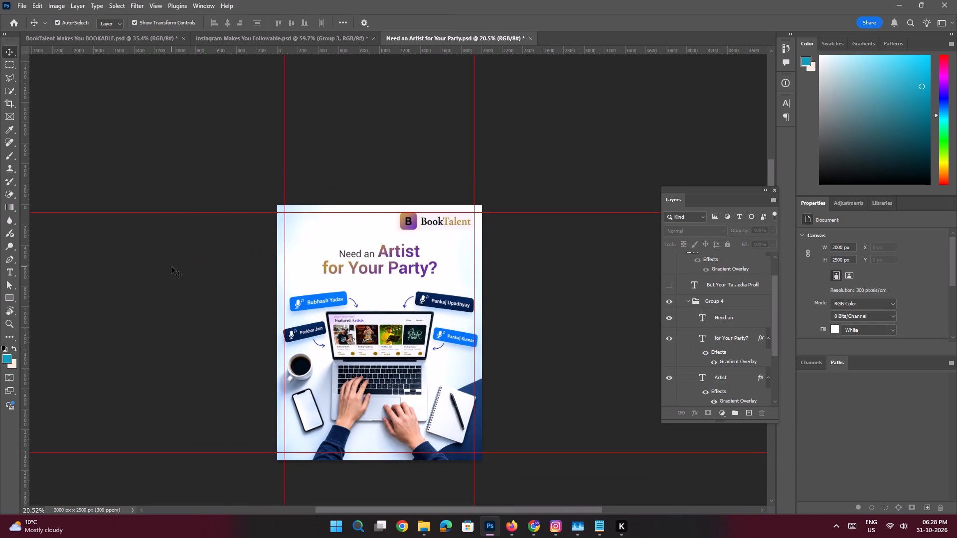
pyautogui.press('space')
pyautogui.press('space')
pyautogui.press('space')
pyautogui.press('space')
pyautogui.press('space')
pyautogui.press('space')
pyautogui.press('space')
pyautogui.press('space')
pyautogui.press('space')
pyautogui.press('space')
pyautogui.moveTo(315, 286); pyautogui.dragTo(294, 255)
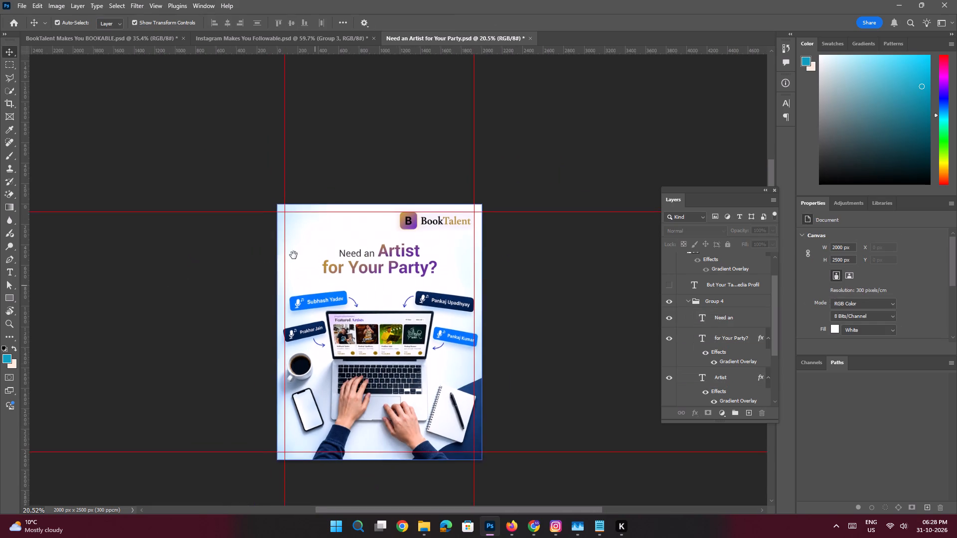
pyautogui.moveTo(294, 255); pyautogui.dragTo(268, 220)
pyautogui.keyDown('ctrl'); pyautogui.moveTo(332, 211); pyautogui.dragTo(346, 232); pyautogui.keyUp('ctrl')
pyautogui.moveTo(354, 252); pyautogui.dragTo(346, 235)
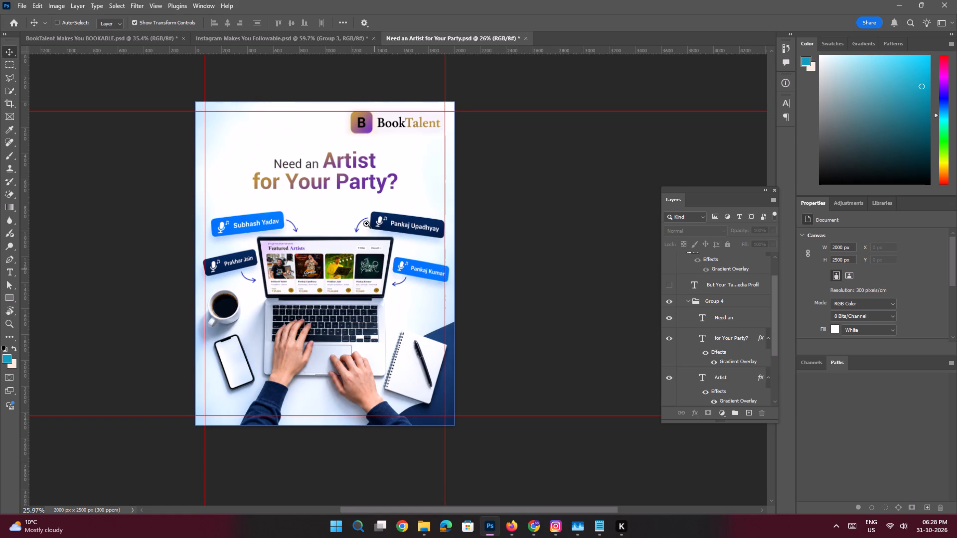
pyautogui.keyDown('ctrl'); pyautogui.moveTo(365, 219); pyautogui.dragTo(374, 244); pyautogui.keyUp('ctrl')
pyautogui.moveTo(383, 217); pyautogui.dragTo(383, 223)
# Save the Need an Artist for Your Party document.
pyautogui.hotkey('ctrl', 's')
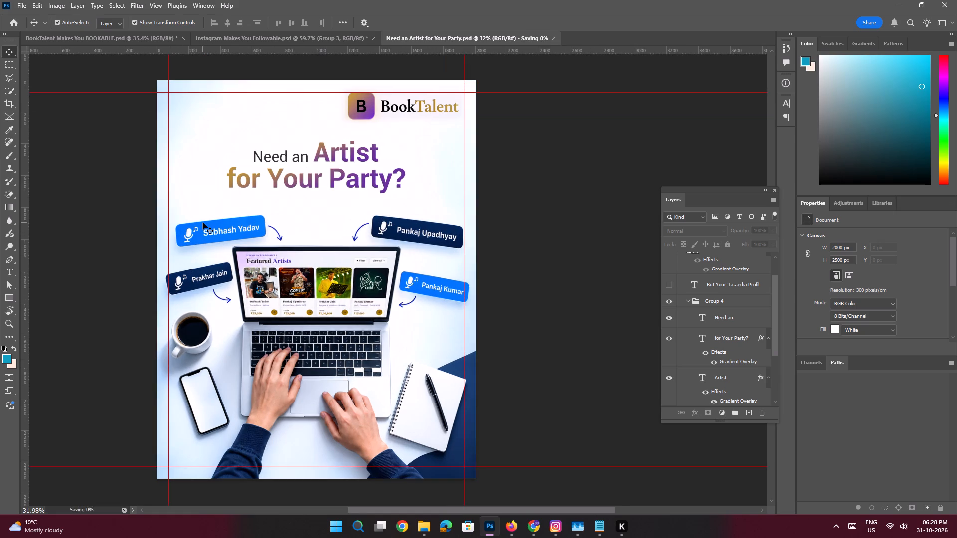
# Open Lung Cancer Doesn't Always Begin With a Cough.psd from the recent files.
pyautogui.click(15, 23)
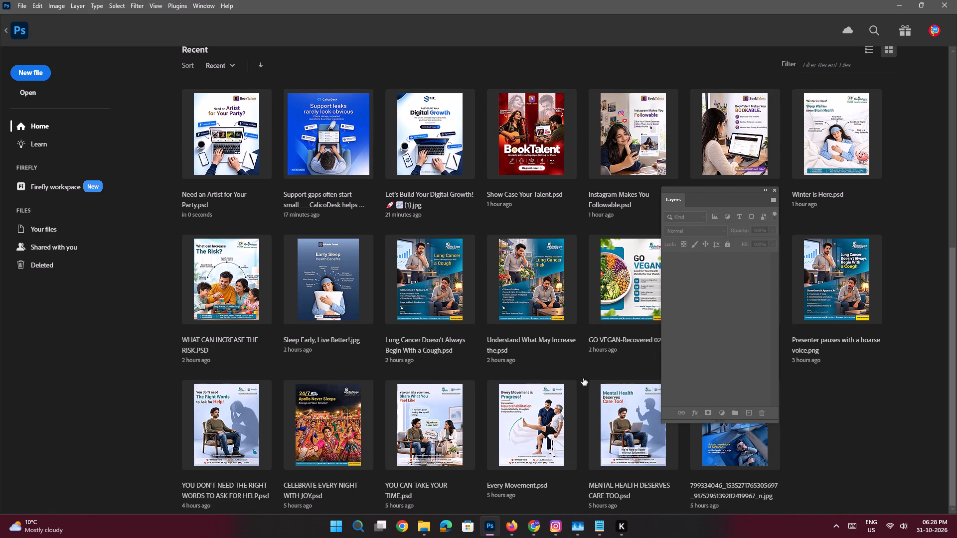
pyautogui.click(437, 312)
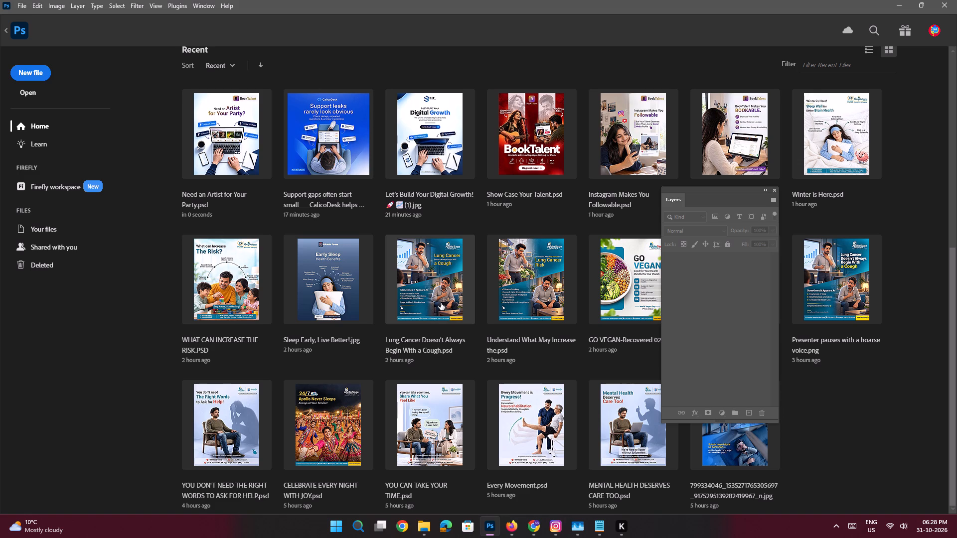
pyautogui.doubleClick(441, 303)
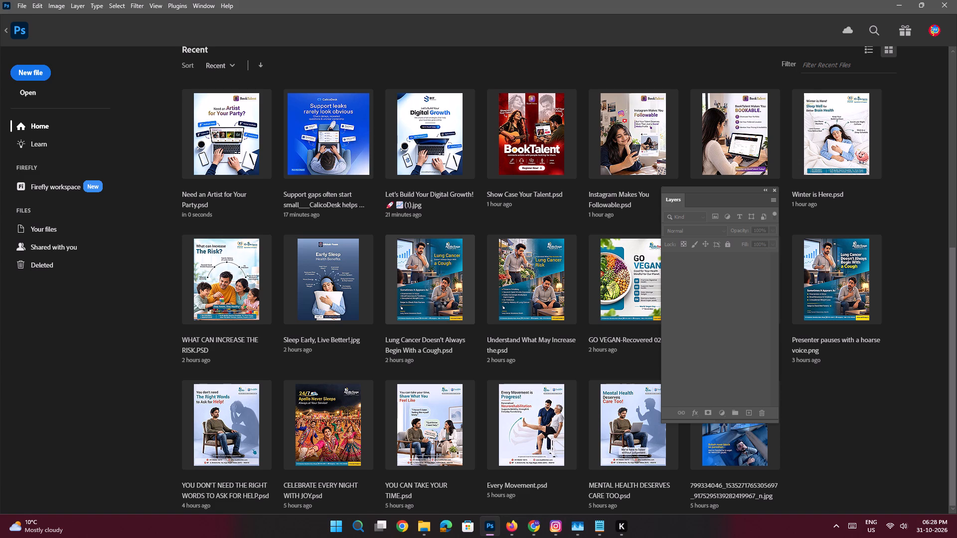
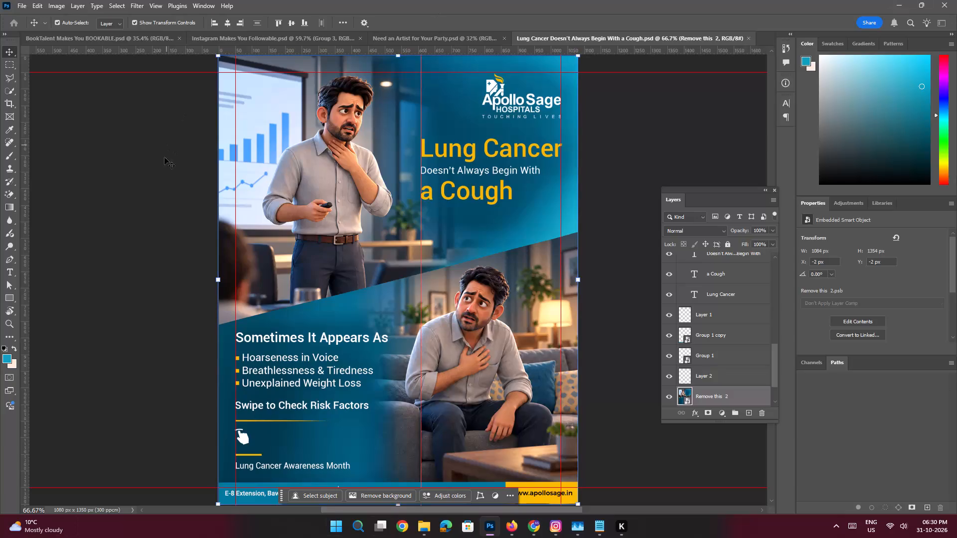
# Copy the white swipe-hand icon layer from the Lung Cancer design into the Need an Artist for Your Party document.
pyautogui.click(145, 171)
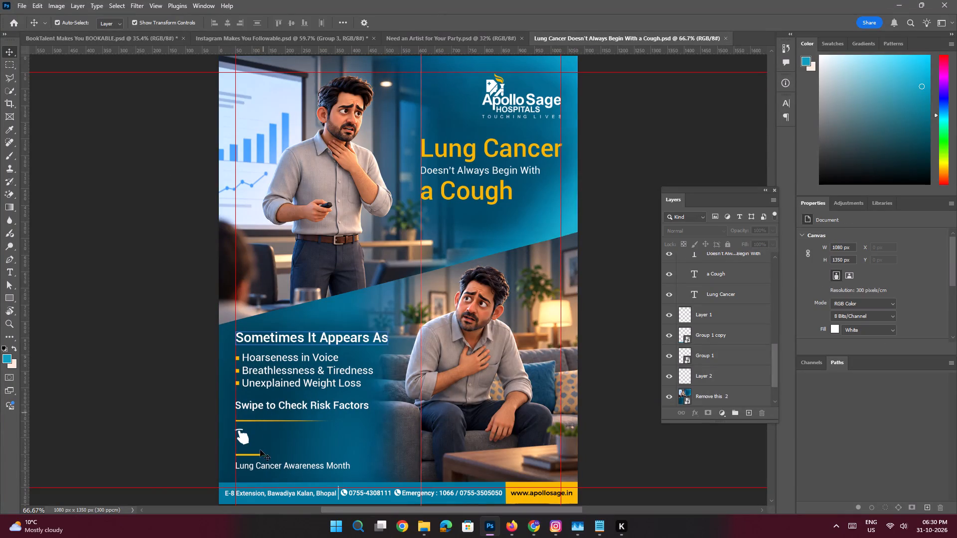
pyautogui.click(243, 440)
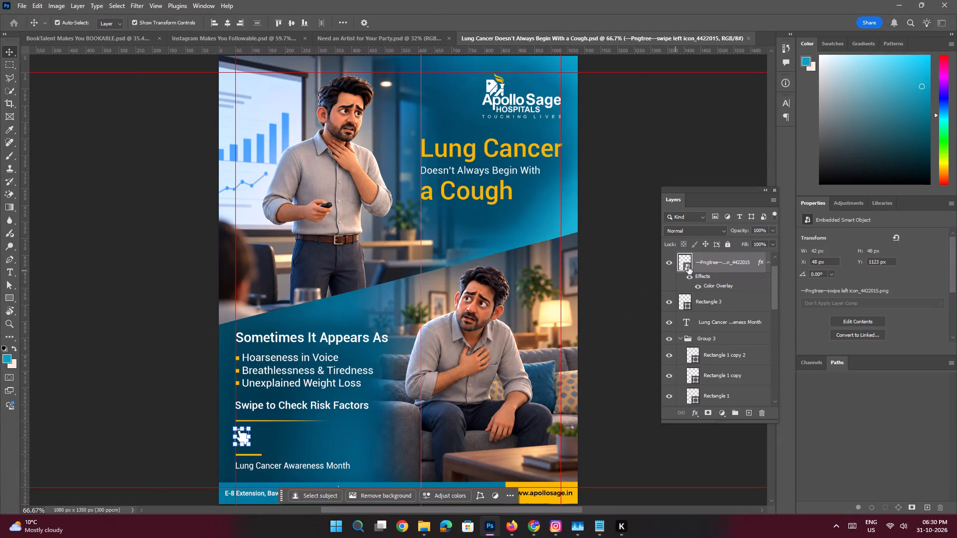
pyautogui.moveTo(706, 261); pyautogui.dragTo(334, 39)
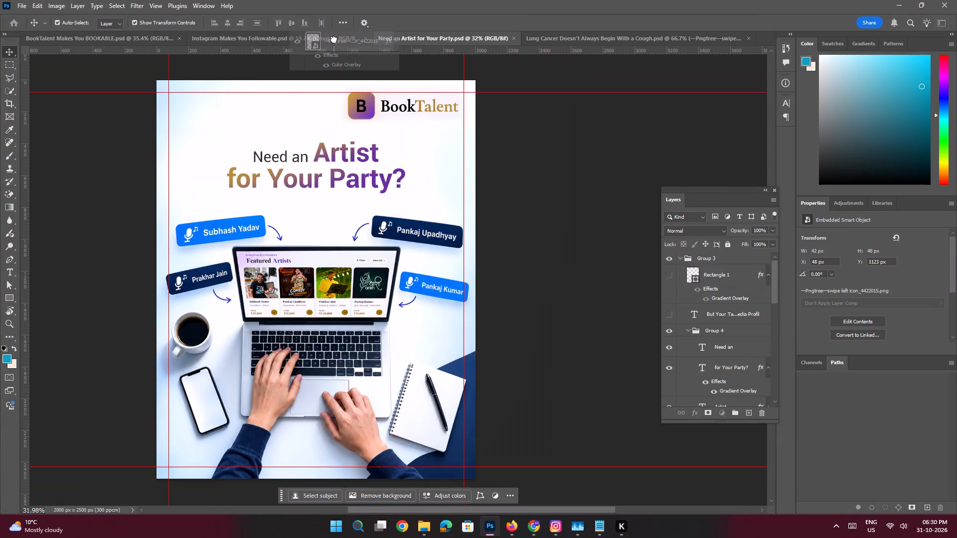
pyautogui.moveTo(334, 39); pyautogui.dragTo(417, 38)
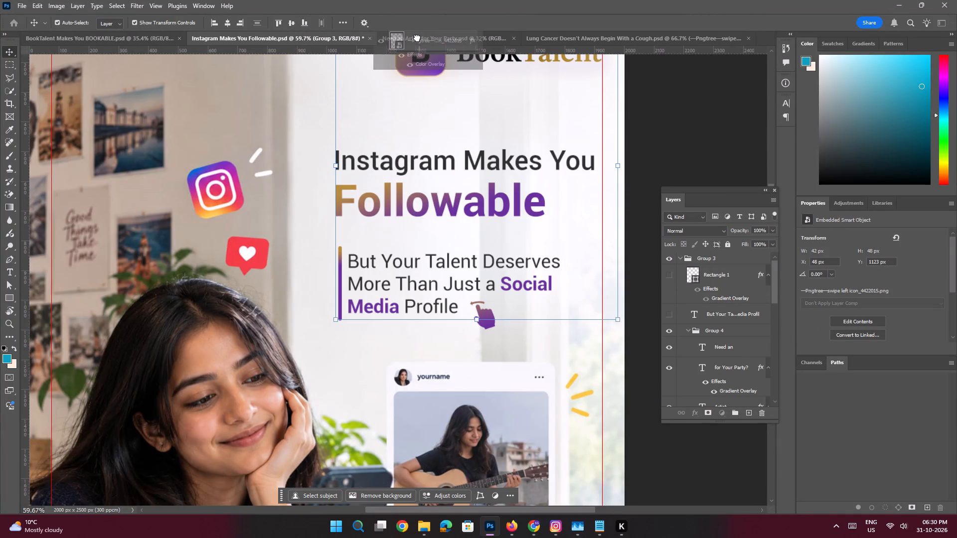
pyautogui.moveTo(417, 38); pyautogui.dragTo(432, 319)
# Scale the pasted swipe-hand icon up to about 7.7%.
pyautogui.press('space')
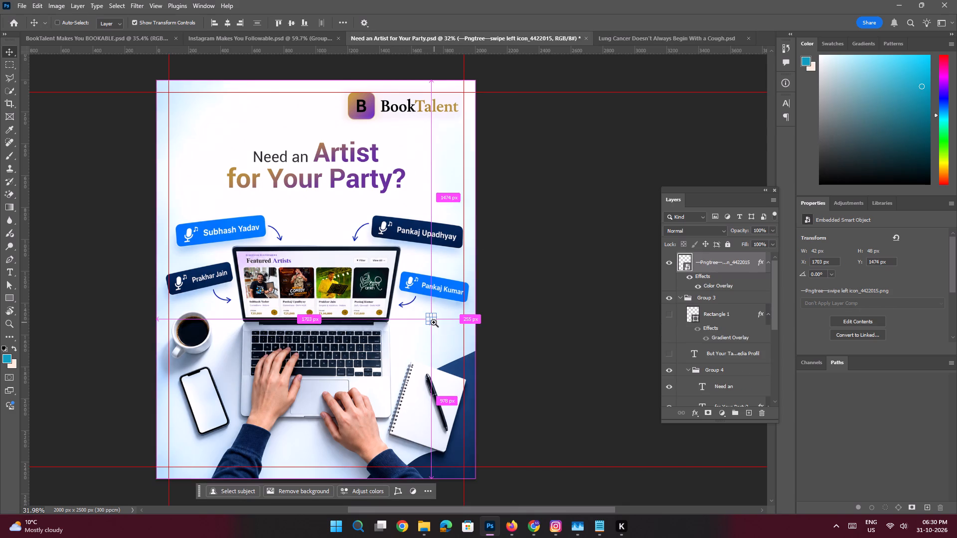
pyautogui.keyDown('ctrl'); pyautogui.moveTo(434, 322); pyautogui.dragTo(479, 367); pyautogui.keyUp('ctrl')
pyautogui.moveTo(448, 330); pyautogui.dragTo(434, 322)
pyautogui.hotkey('ctrl', 't')
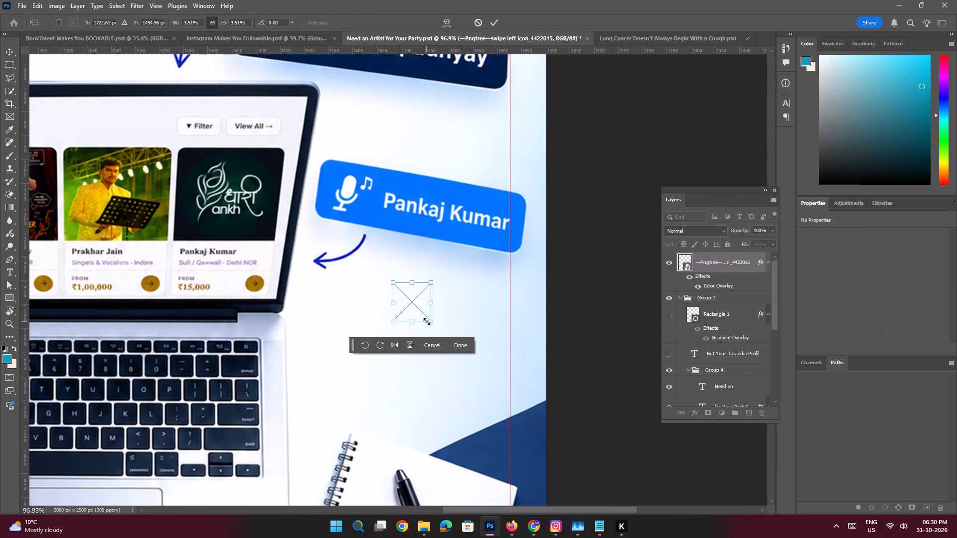
pyautogui.moveTo(435, 321); pyautogui.dragTo(485, 364)
pyautogui.press('Return')
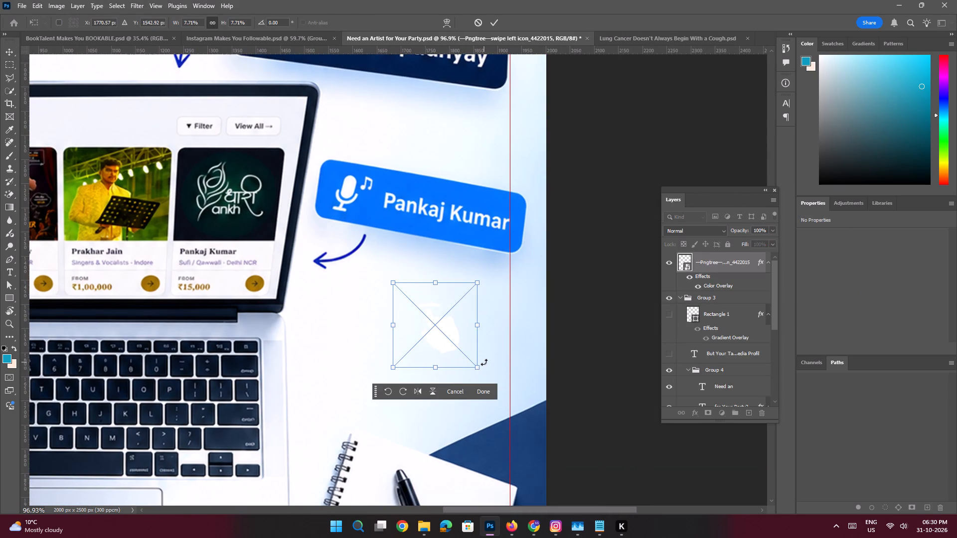
# Move the swipe-hand icon onto the navy area in the slide's lower-right corner, near the margin guides.
pyautogui.press('space')
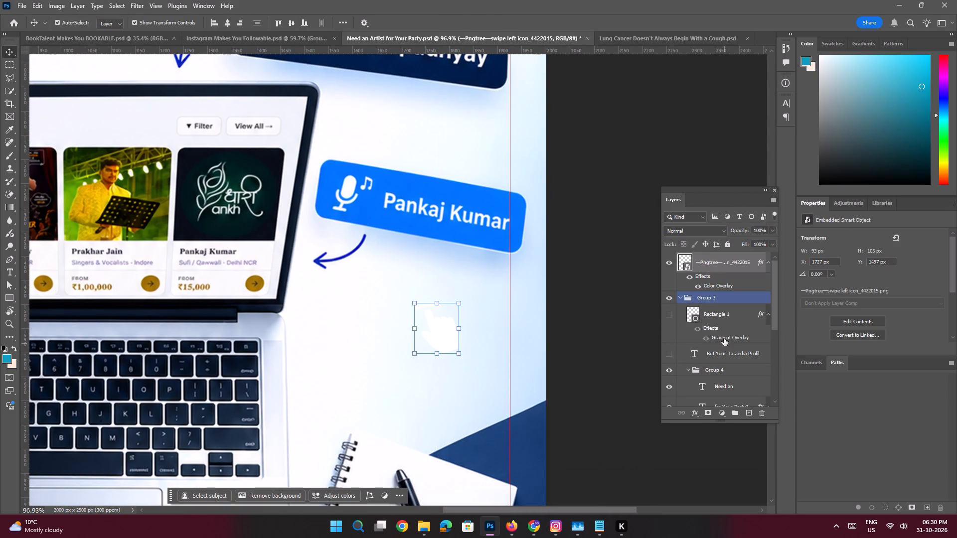
pyautogui.hotkey('ctrl', 'space')
pyautogui.hotkey('ctrl', 'space')
pyautogui.hotkey('ctrl', 'space')
pyautogui.hotkey('ctrl', 'space')
pyautogui.hotkey('ctrl', 'space')
pyautogui.hotkey('ctrl', 'space')
pyautogui.hotkey('ctrl', 'space')
pyautogui.hotkey('ctrl', 'space')
pyautogui.hotkey('ctrl', 'space')
pyautogui.hotkey('ctrl', 'space')
pyautogui.hotkey('ctrl', 'space')
pyautogui.hotkey('ctrl', 'space')
pyautogui.hotkey('ctrl', 'space')
pyautogui.hotkey('ctrl', 'space')
pyautogui.hotkey('ctrl', 'space')
pyautogui.hotkey('ctrl', 'space')
pyautogui.hotkey('ctrl', 'space')
pyautogui.hotkey('ctrl', 'space')
pyautogui.hotkey('ctrl', 'space')
pyautogui.hotkey('ctrl', 'space')
pyautogui.keyDown('ctrl'); pyautogui.moveTo(484, 298); pyautogui.dragTo(454, 289); pyautogui.keyUp('ctrl')
pyautogui.moveTo(461, 264); pyautogui.dragTo(478, 303)
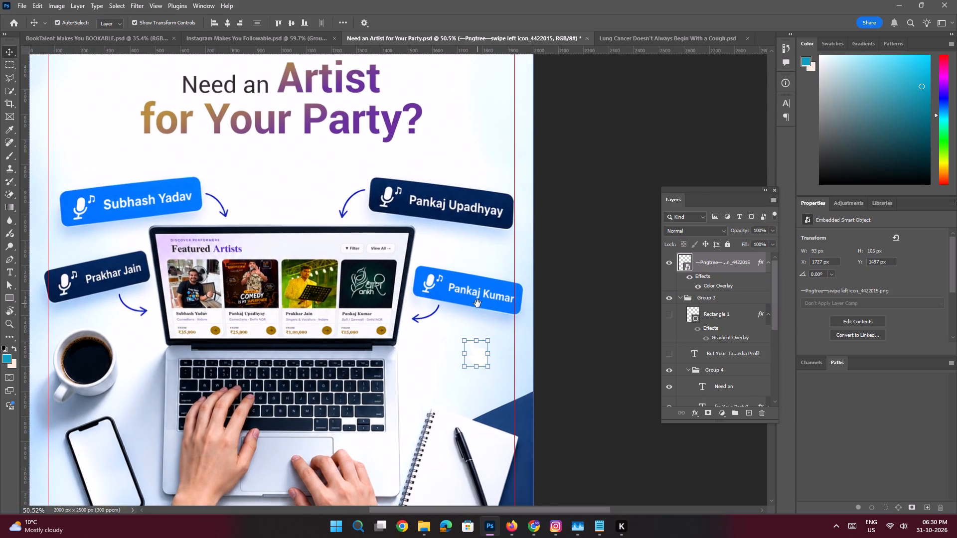
pyautogui.moveTo(478, 303); pyautogui.dragTo(445, 202)
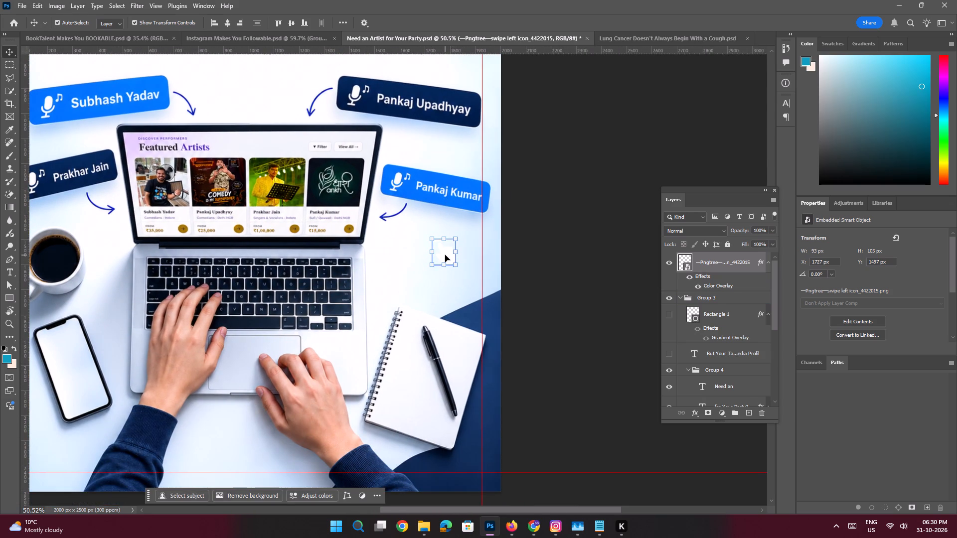
pyautogui.moveTo(445, 255); pyautogui.dragTo(472, 462)
pyautogui.press('space')
pyautogui.keyDown('ctrl'); pyautogui.moveTo(470, 394); pyautogui.dragTo(427, 379); pyautogui.keyUp('ctrl')
pyautogui.click(250, 335)
# Save the Need an Artist for Your Party document.
pyautogui.press('space')
pyautogui.press('space')
pyautogui.press('space')
pyautogui.press('space')
pyautogui.moveTo(470, 326); pyautogui.dragTo(449, 321)
pyautogui.hotkey('ctrl', 's')
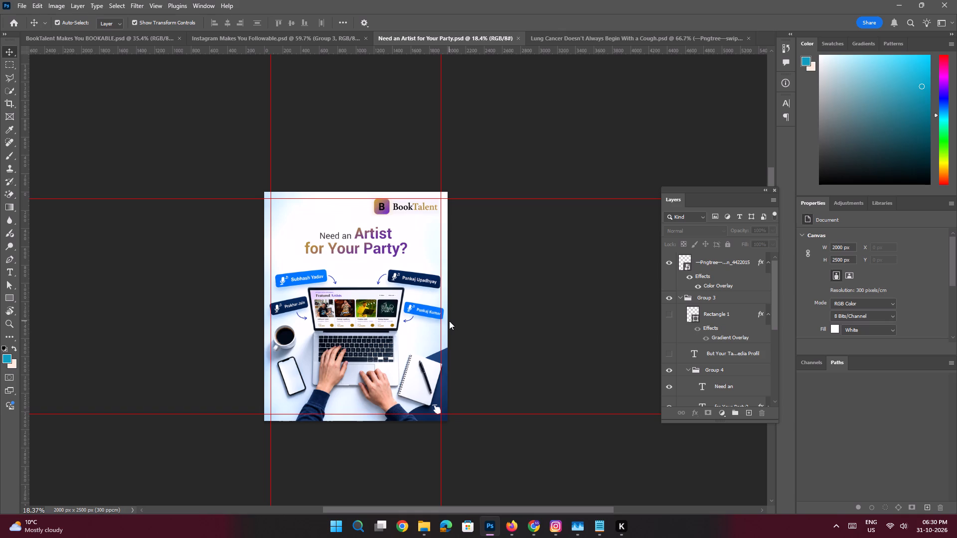
# With auto-select set to Group, scale the headline's Group 3 to about 117% around its centre and move it slightly down.
pyautogui.press('space')
pyautogui.keyDown('ctrl'); pyautogui.moveTo(367, 246); pyautogui.dragTo(390, 280); pyautogui.keyUp('ctrl')
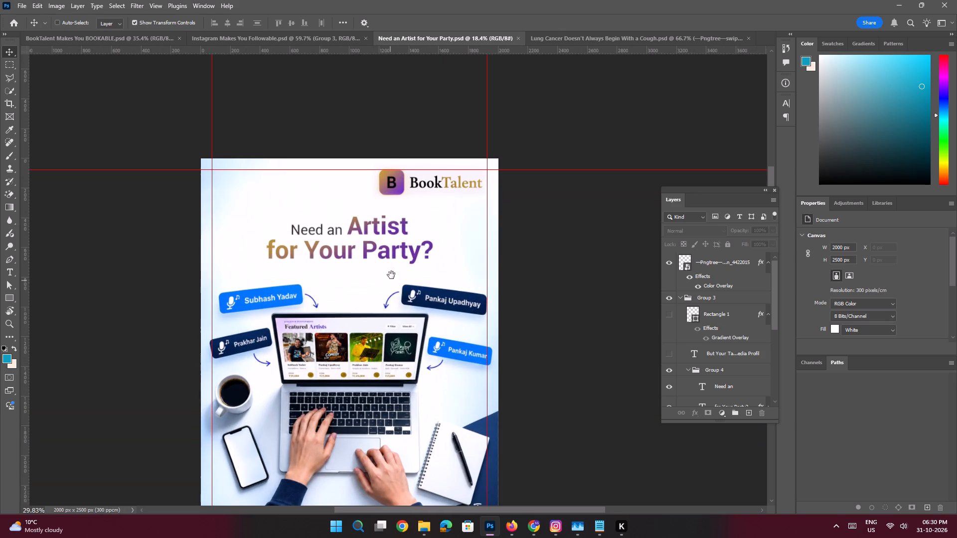
pyautogui.moveTo(391, 263); pyautogui.dragTo(393, 258)
pyautogui.click(380, 252)
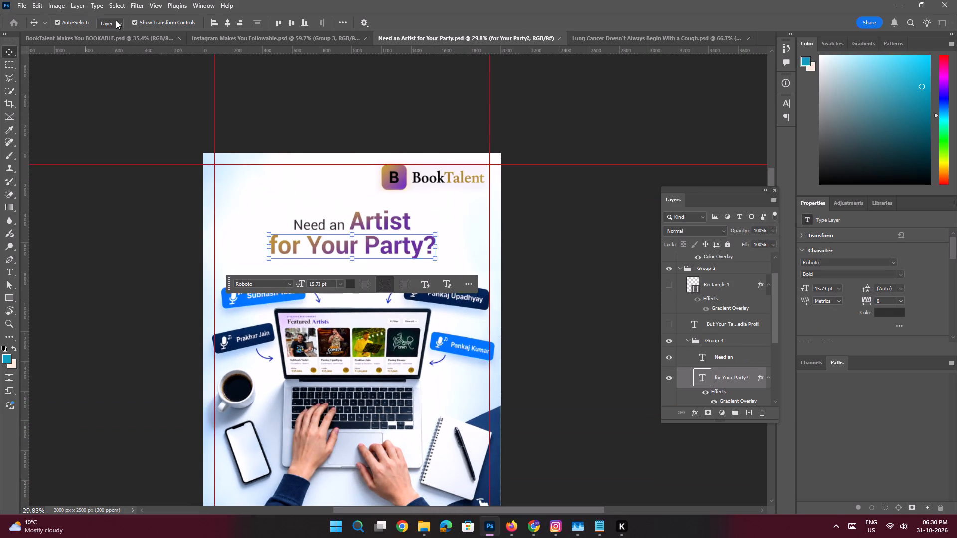
pyautogui.click(116, 20)
pyautogui.click(116, 36)
pyautogui.click(98, 95)
pyautogui.click(324, 237)
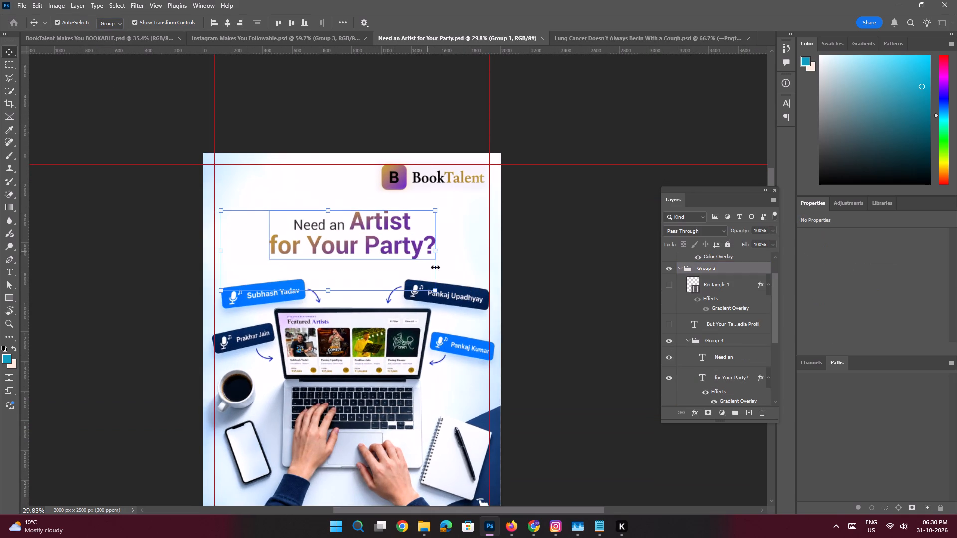
pyautogui.keyDown('alt'); pyautogui.moveTo(439, 293); pyautogui.dragTo(452, 300); pyautogui.keyUp('alt')
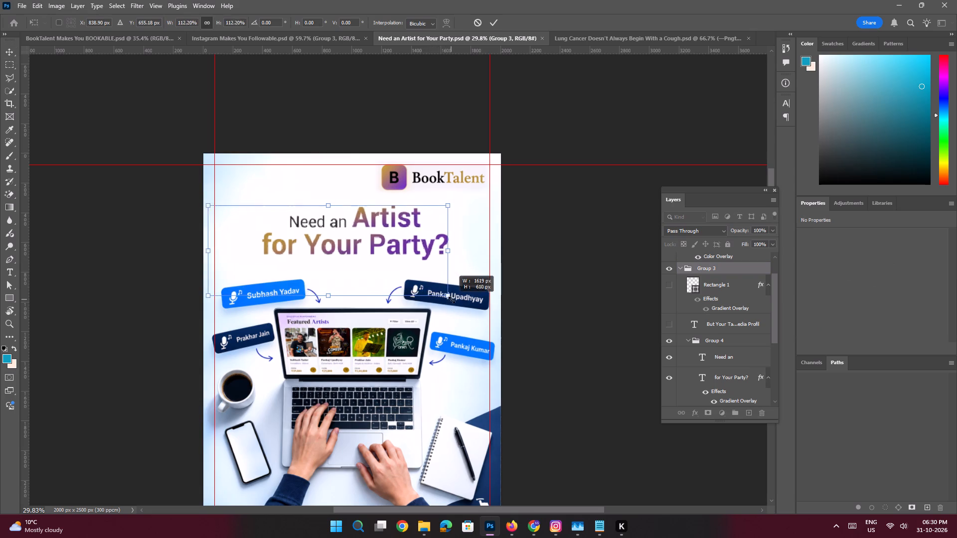
pyautogui.keyDown('alt'); pyautogui.moveTo(452, 300); pyautogui.dragTo(455, 303); pyautogui.keyUp('alt')
pyautogui.keyDown('shift'); pyautogui.moveTo(380, 245); pyautogui.dragTo(380, 251); pyautogui.keyUp('shift')
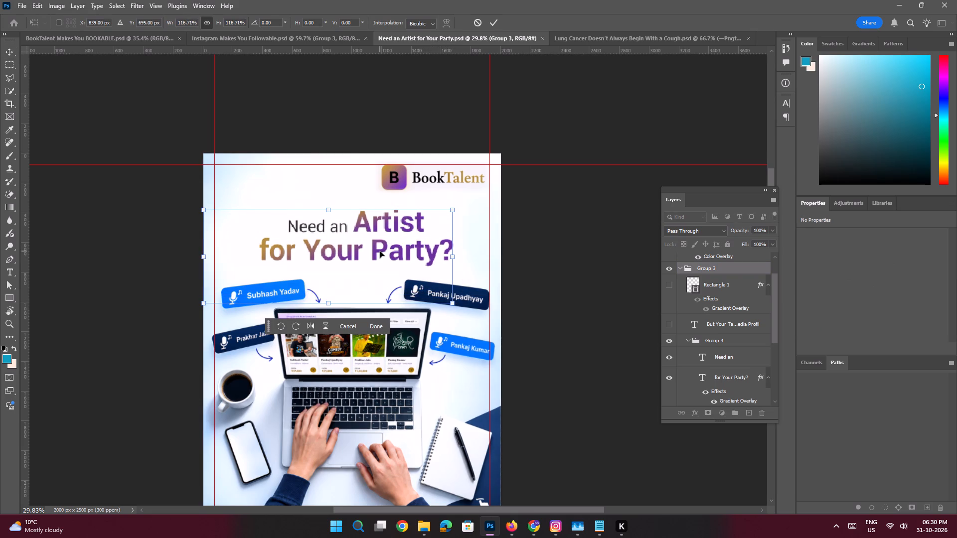
pyautogui.press('Return')
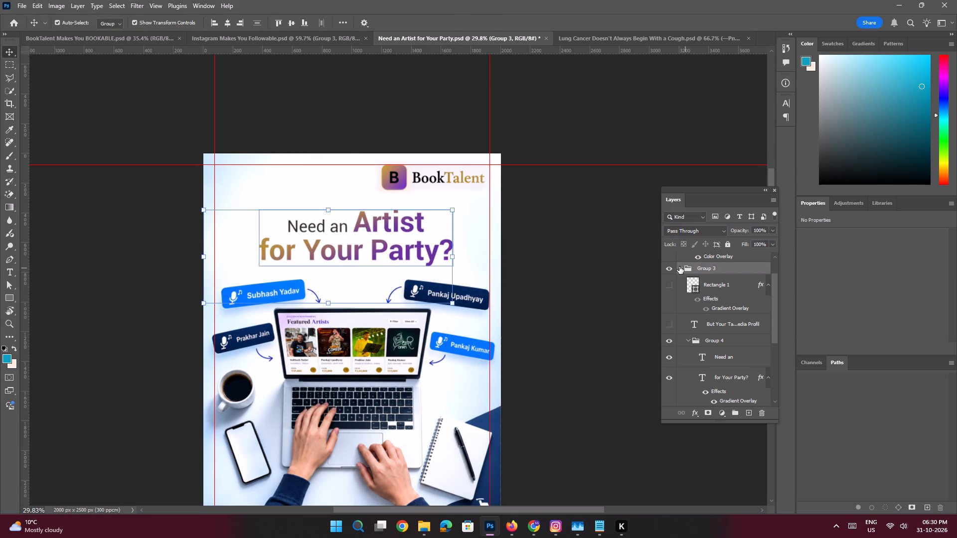
# Collapse Group 3 and add a Drop Shadow effect to the whole headline group.
pyautogui.click(679, 267)
pyautogui.click(695, 415)
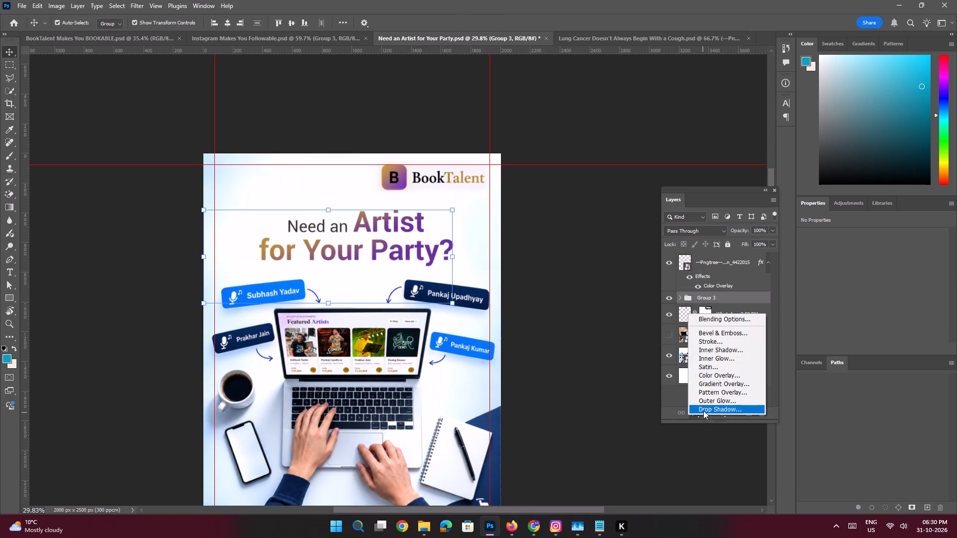
pyautogui.click(703, 410)
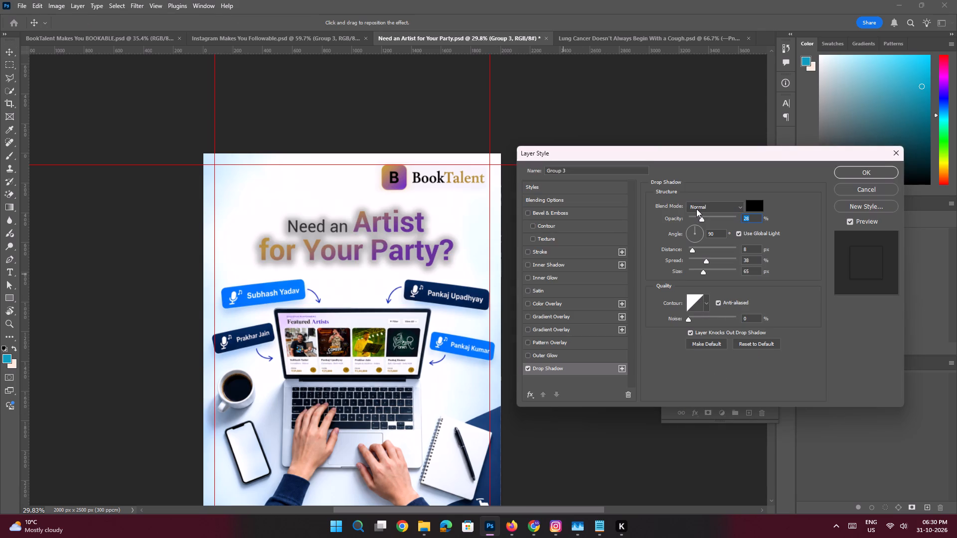
# Add a Stroke effect to the headline group, positioned Outside and coloured white (#ffffff), and apply the layer styles.
pyautogui.click(544, 253)
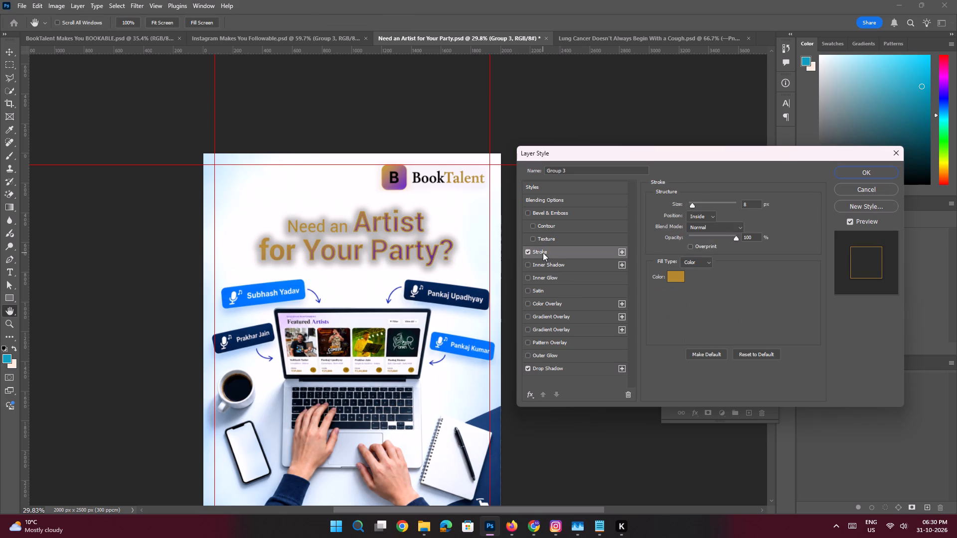
pyautogui.click(700, 214)
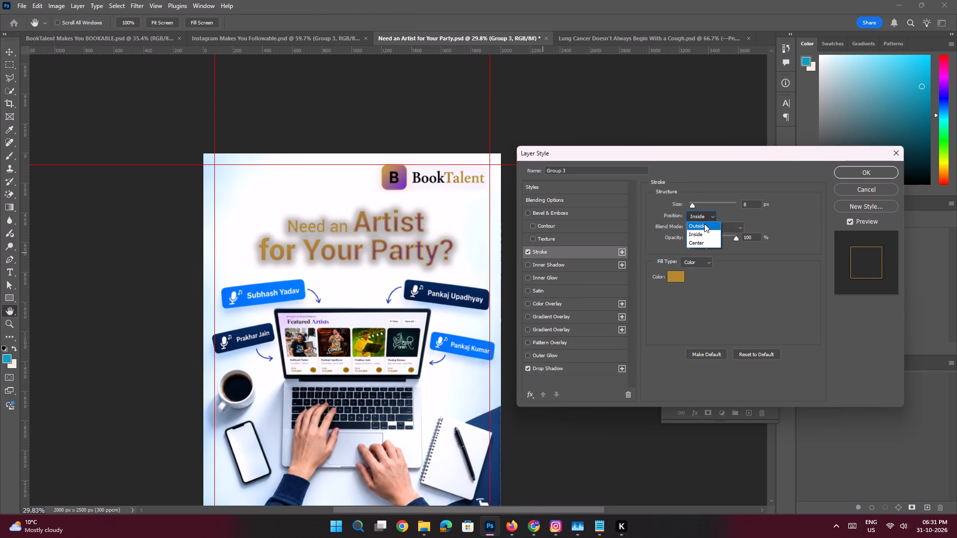
pyautogui.click(704, 224)
pyautogui.click(676, 275)
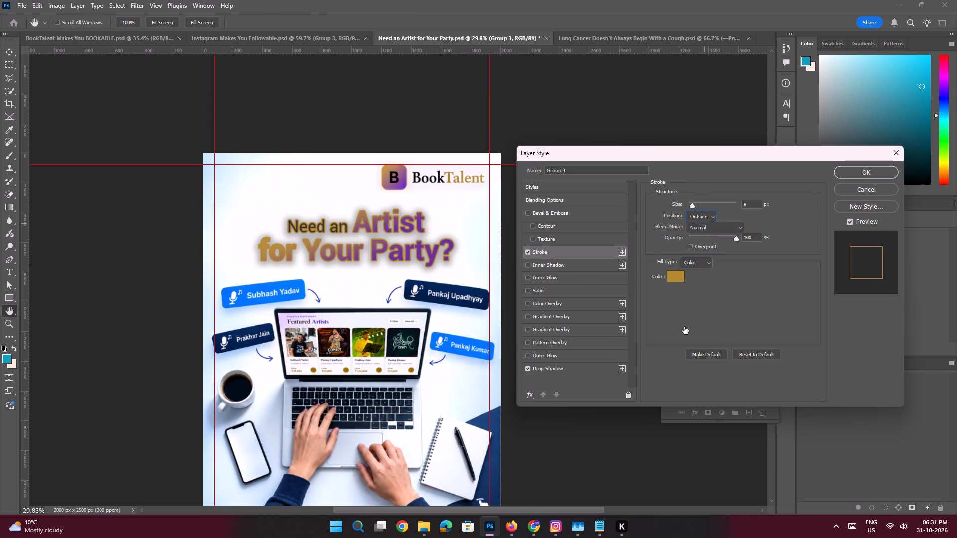
pyautogui.moveTo(684, 328); pyautogui.dragTo(565, 251)
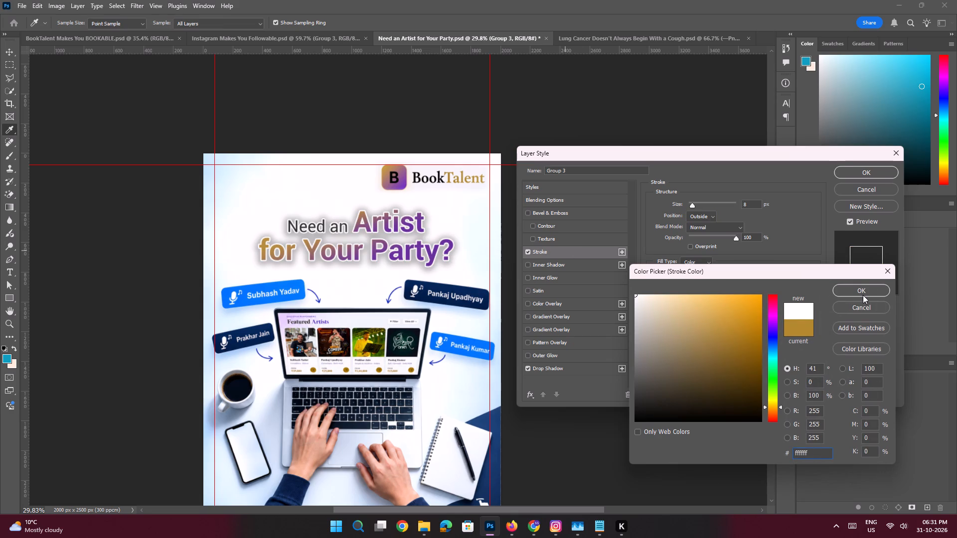
pyautogui.click(859, 293)
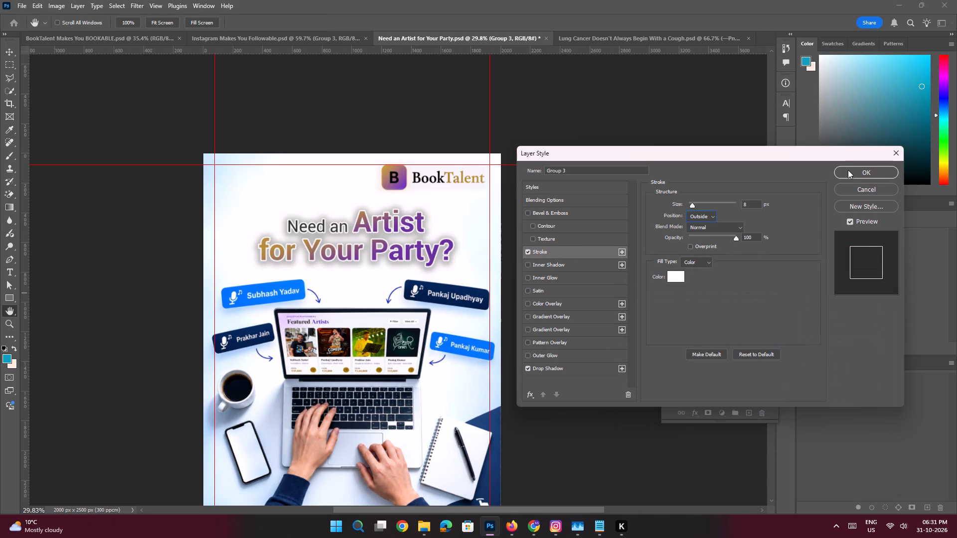
pyautogui.click(848, 170)
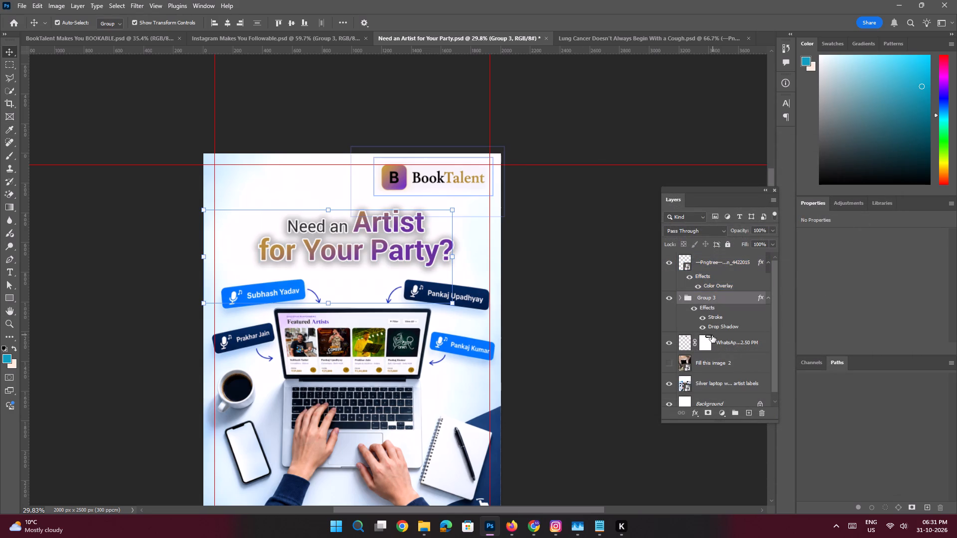
# Compare the headline with and without its drop shadow and lower the shadow's opacity.
pyautogui.click(704, 327)
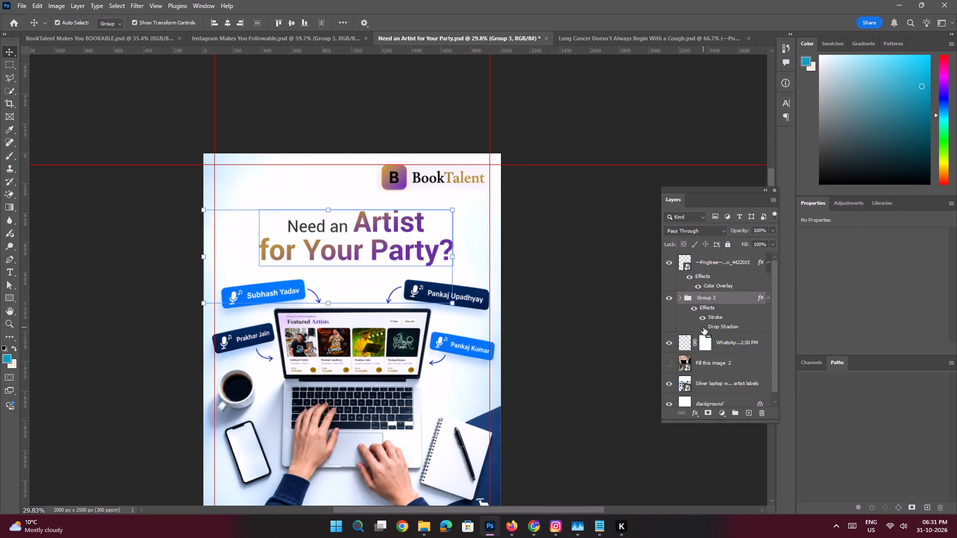
pyautogui.click(703, 327)
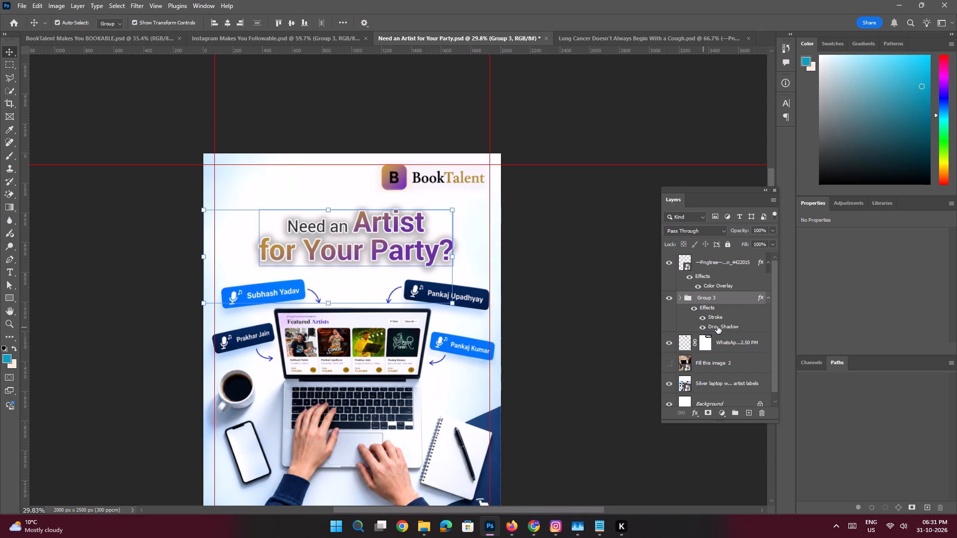
pyautogui.doubleClick(717, 326)
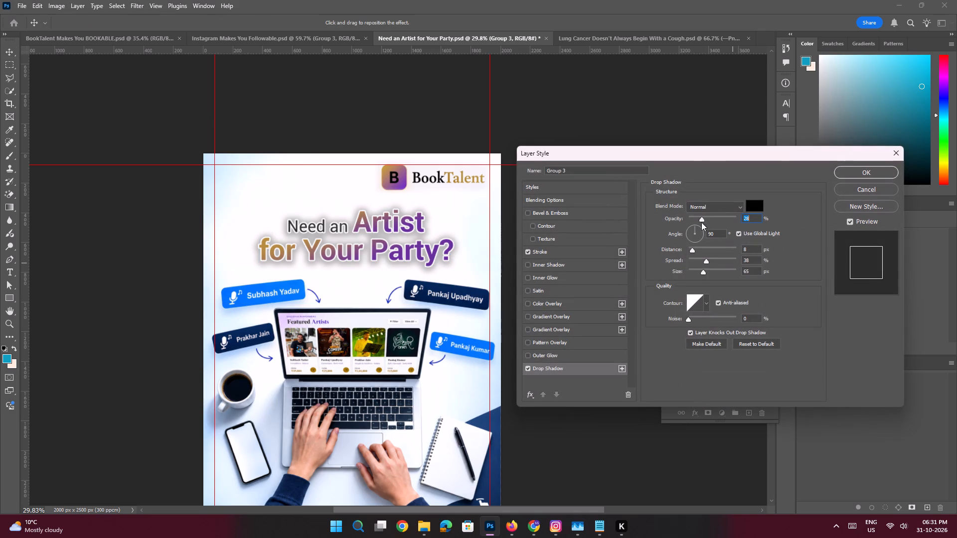
pyautogui.moveTo(700, 221); pyautogui.dragTo(695, 220)
pyautogui.press('Return')
pyautogui.press('Return')
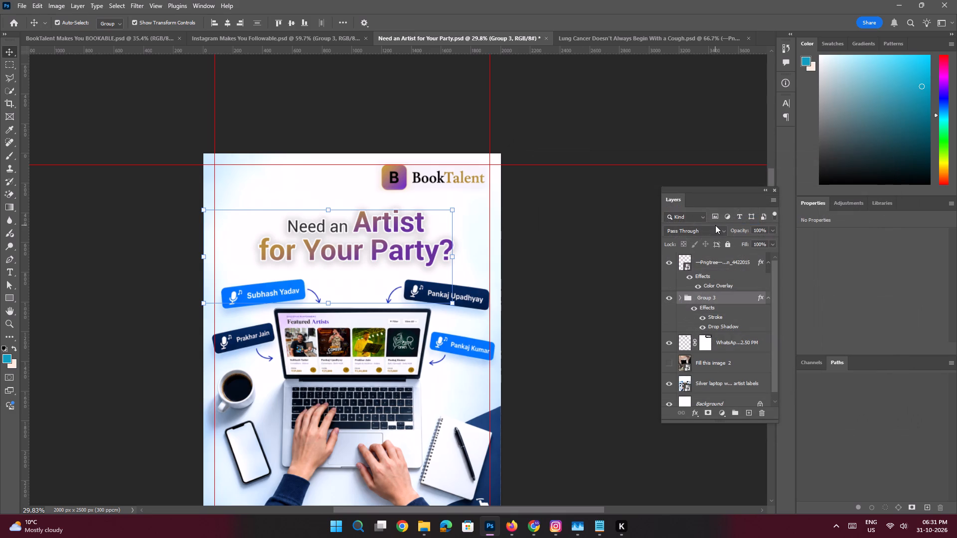
# Examine the headline's stroke and softened shadow within the whole slide layout.
pyautogui.hotkey('ctrl', 'space')
pyautogui.hotkey('ctrl', 'space')
pyautogui.hotkey('ctrl', 'space')
pyautogui.hotkey('ctrl', 'space')
pyautogui.hotkey('ctrl', 'space')
pyautogui.hotkey('ctrl', 'space')
pyautogui.hotkey('ctrl', 'space')
pyautogui.hotkey('ctrl', 'space')
pyautogui.hotkey('ctrl', 'space')
pyautogui.hotkey('ctrl', 'space')
pyautogui.keyDown('ctrl'); pyautogui.moveTo(494, 221); pyautogui.dragTo(474, 217); pyautogui.keyUp('ctrl')
pyautogui.click(218, 253)
pyautogui.hotkey('ctrl', 'space')
pyautogui.hotkey('ctrl', 'space')
pyautogui.hotkey('ctrl', 'space')
pyautogui.hotkey('ctrl', 'space')
pyautogui.hotkey('ctrl', 'space')
pyautogui.hotkey('ctrl', 'space')
pyautogui.hotkey('ctrl', 'space')
pyautogui.hotkey('ctrl', 'space')
pyautogui.hotkey('ctrl', 'space')
pyautogui.hotkey('ctrl', 'space')
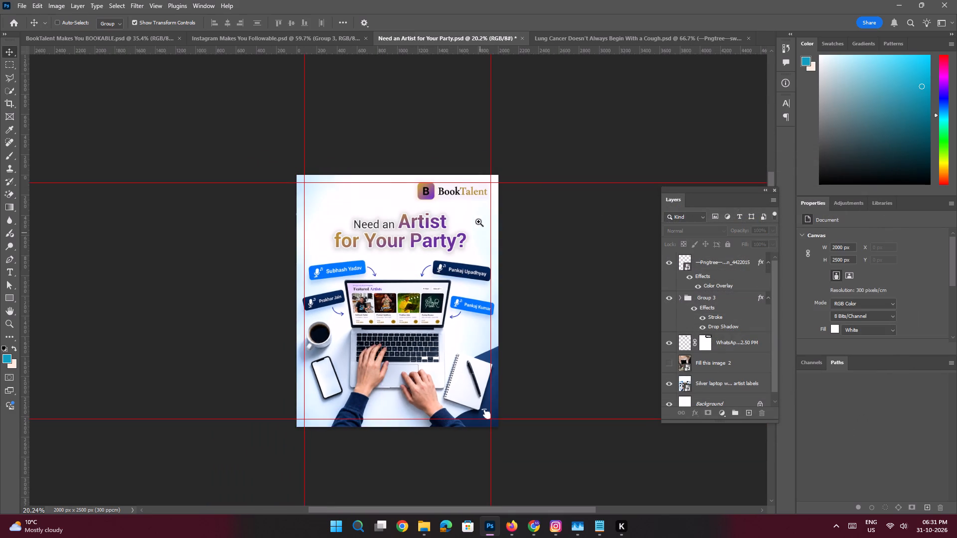
# Delete the hidden Rectangle 1 and But Your Talent Deserves text layers from Group 3, and collapse the group.
pyautogui.keyDown('ctrl'); pyautogui.moveTo(477, 214); pyautogui.dragTo(504, 257); pyautogui.keyUp('ctrl')
pyautogui.moveTo(414, 248); pyautogui.dragTo(422, 245)
pyautogui.click(404, 235)
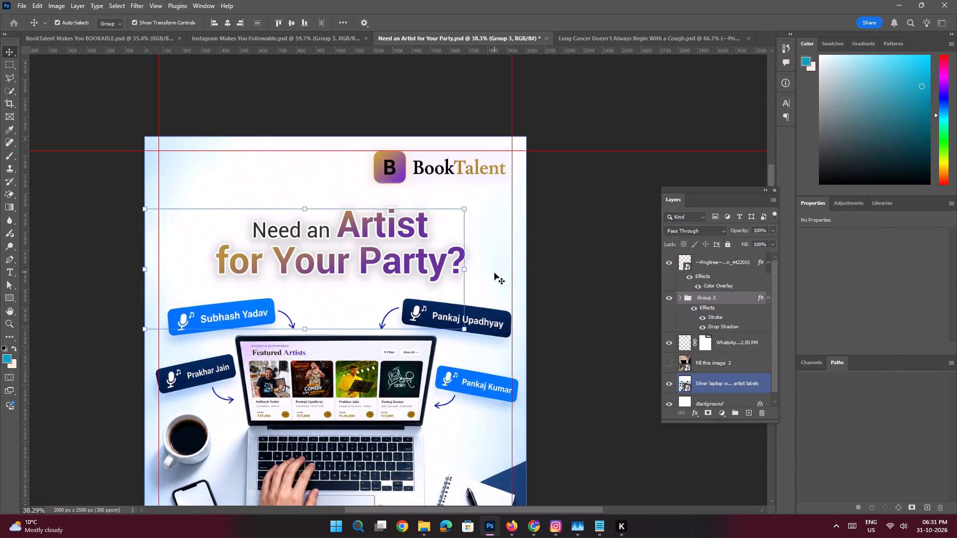
pyautogui.click(680, 298)
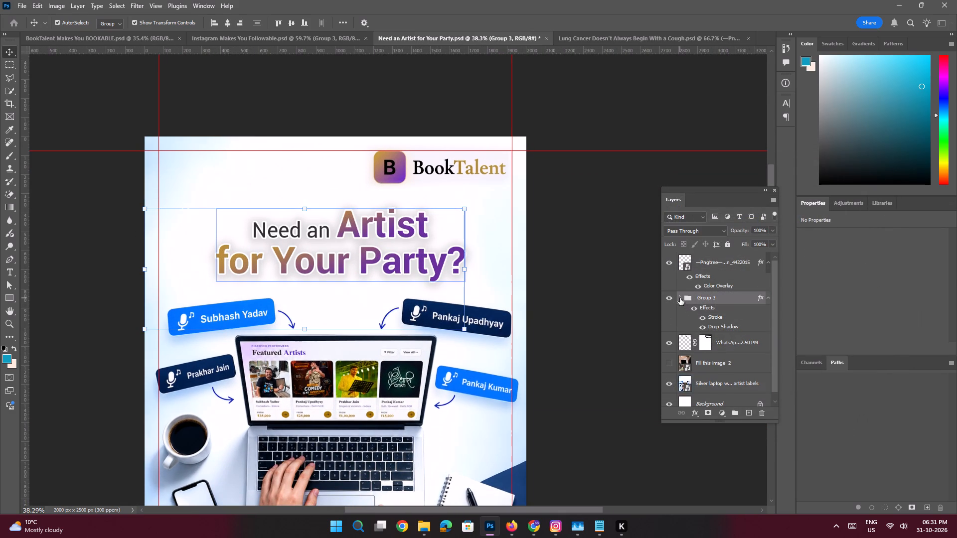
pyautogui.scroll(-1, 728, 312)
pyautogui.click(717, 306)
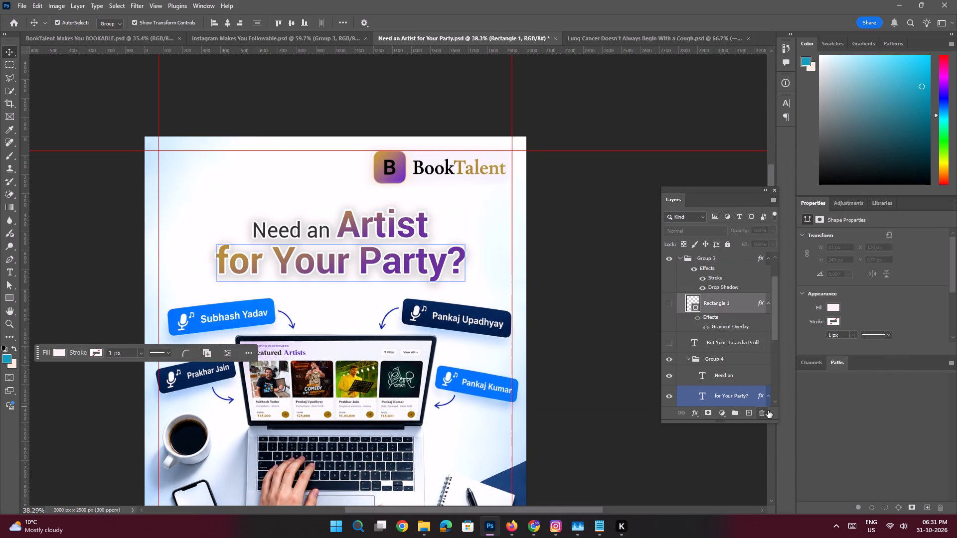
pyautogui.click(762, 411)
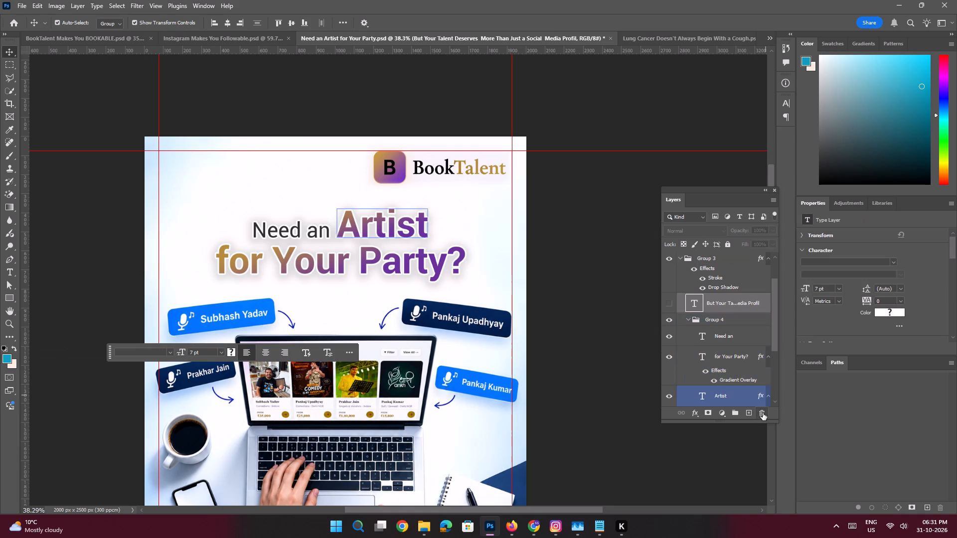
pyautogui.click(763, 413)
pyautogui.click(680, 260)
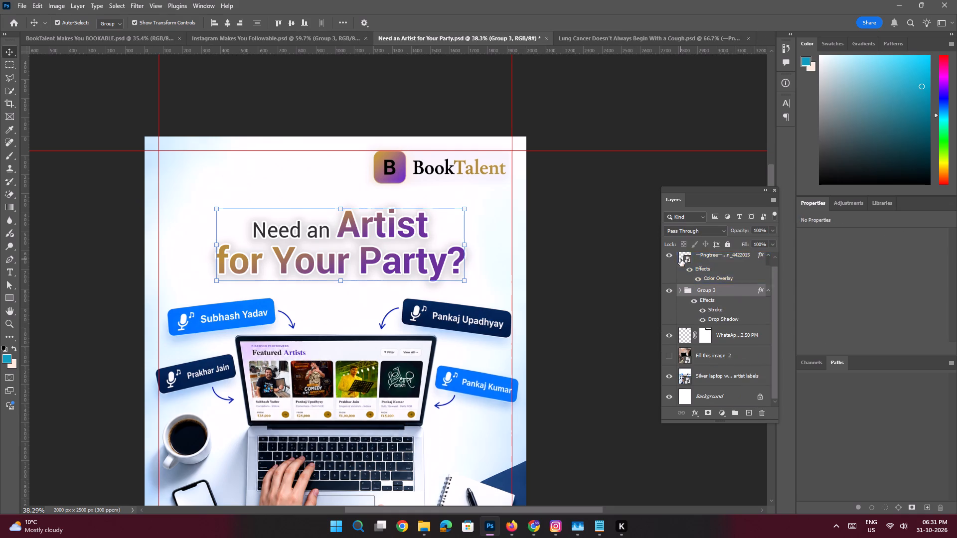
# Compare the headline with and without its drop shadow, and set the shadow colour to purple #7f42aa sampled from the BookTalent logo.
pyautogui.click(702, 319)
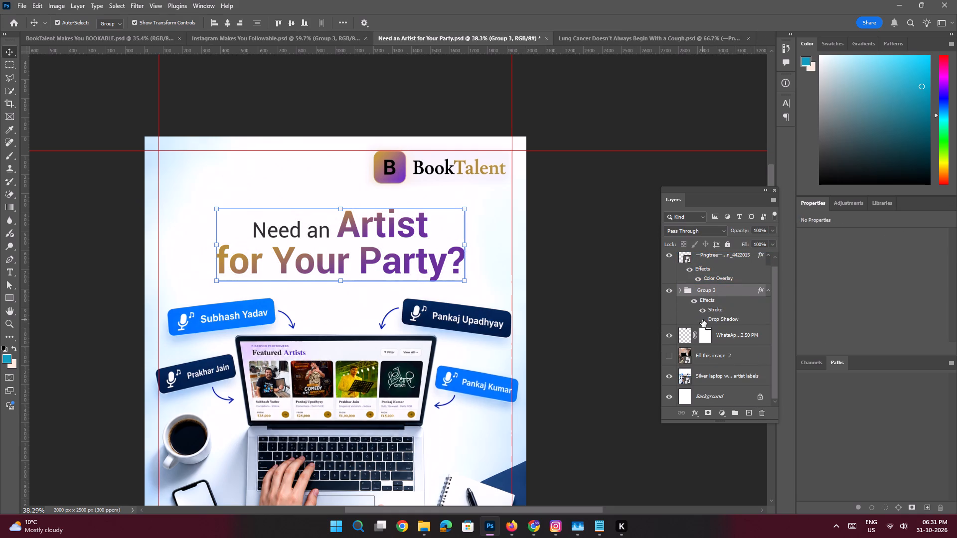
pyautogui.click(702, 319)
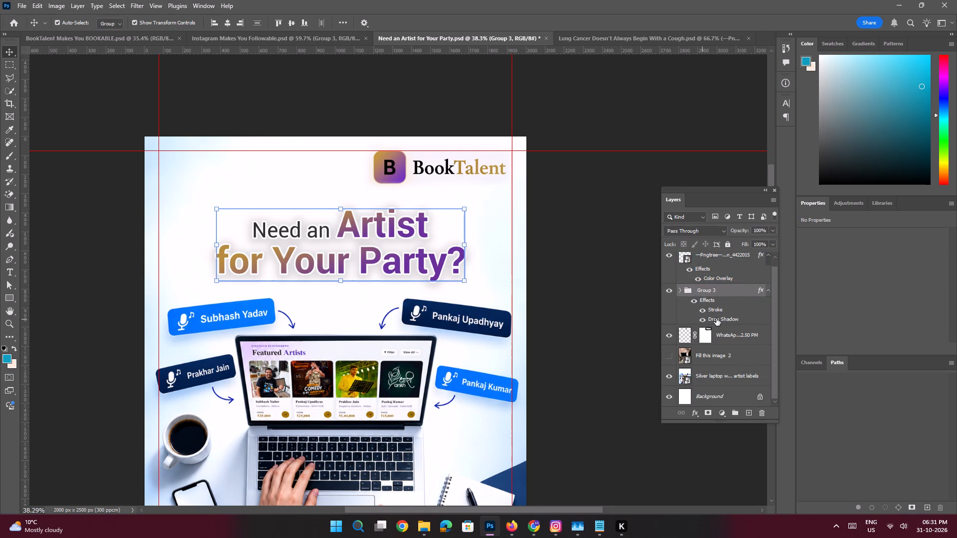
pyautogui.doubleClick(718, 319)
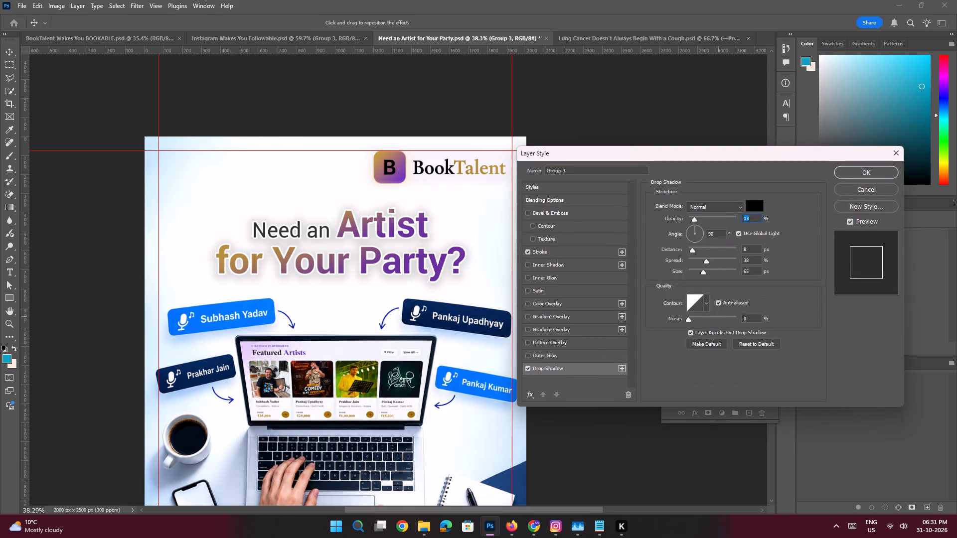
pyautogui.click(749, 208)
pyautogui.click(400, 173)
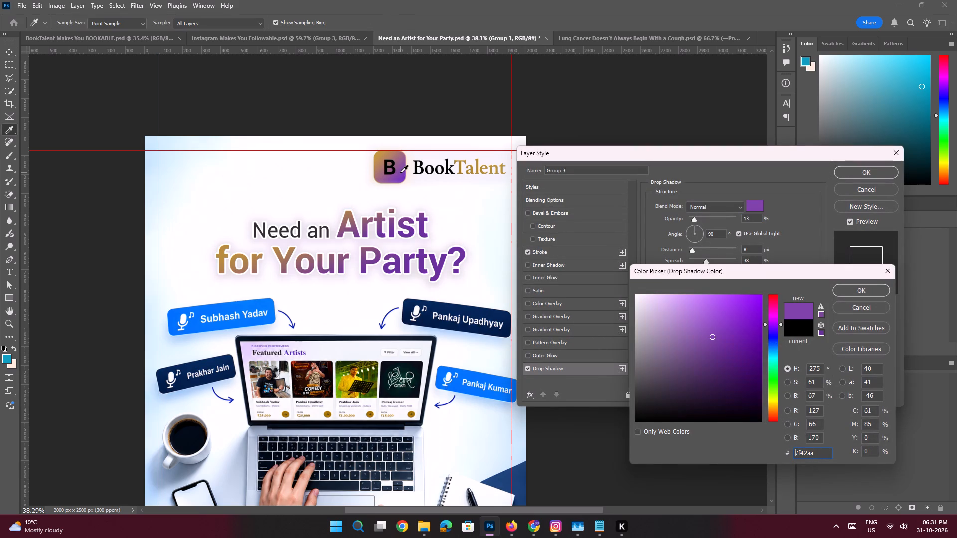
pyautogui.press('Return')
pyautogui.press('Return')
pyautogui.press('Return')
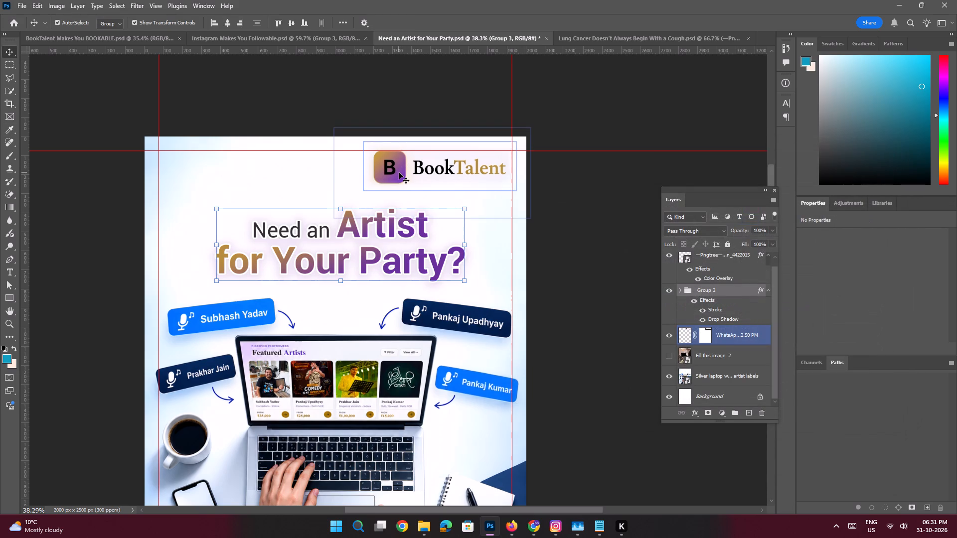
# Deselect the layers, check the whole slide layout, and save the Need an Artist for Your Party document.
pyautogui.hotkey('ctrl', '0')
pyautogui.click(203, 164)
pyautogui.hotkey('ctrl', 'space')
pyautogui.hotkey('ctrl', 'space')
pyautogui.hotkey('ctrl', 'space')
pyautogui.hotkey('ctrl', 'space')
pyautogui.hotkey('ctrl', 'space')
pyautogui.hotkey('ctrl', 'space')
pyautogui.hotkey('ctrl', 'space')
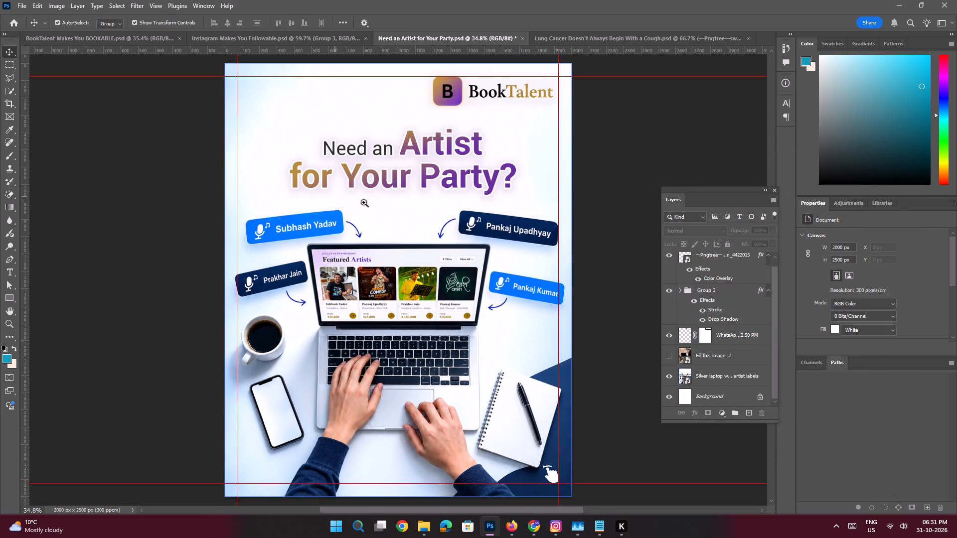
pyautogui.keyDown('ctrl'); pyautogui.moveTo(367, 203); pyautogui.dragTo(350, 202); pyautogui.keyUp('ctrl')
pyautogui.moveTo(464, 166); pyautogui.dragTo(445, 168)
pyautogui.hotkey('ctrl', 's')
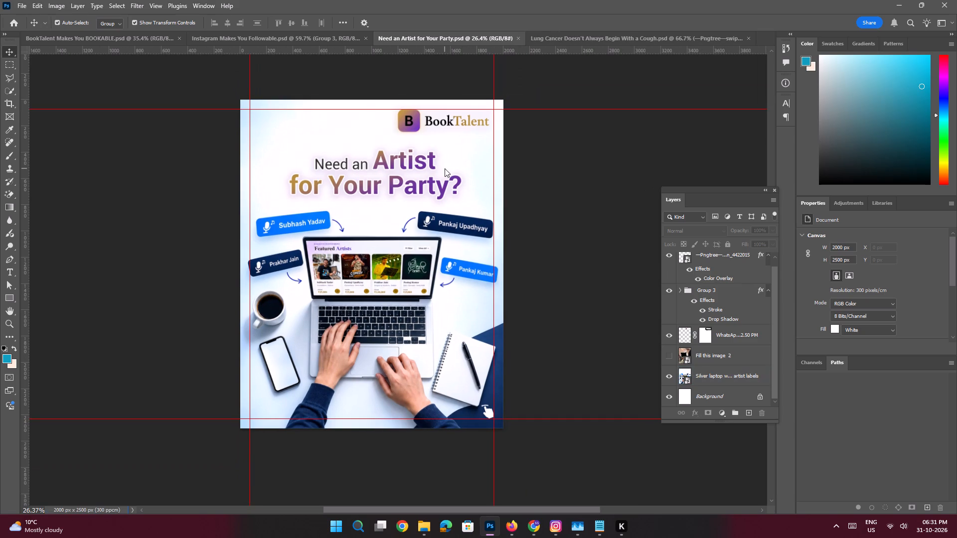
# Close the Lung Cancer Doesn't Always Begin With a Cough document.
pyautogui.click(550, 40)
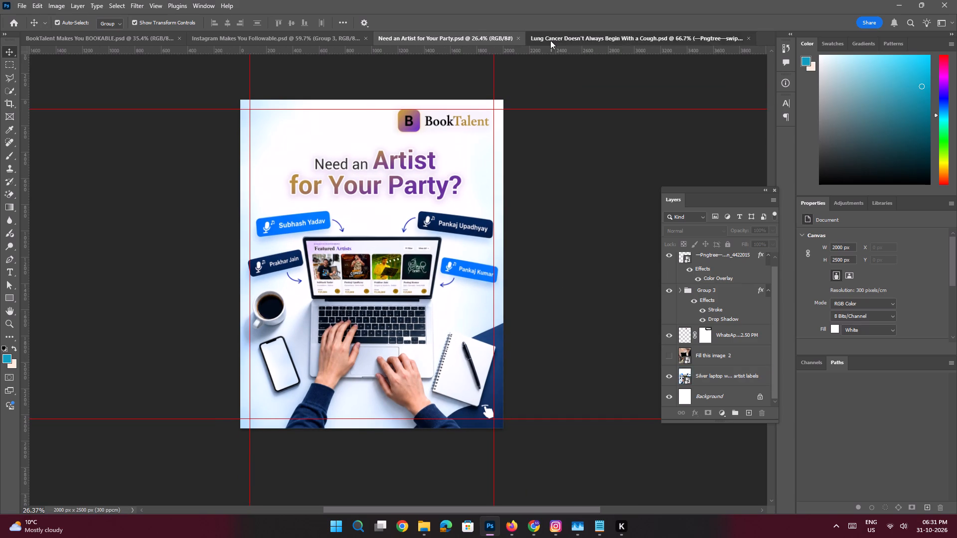
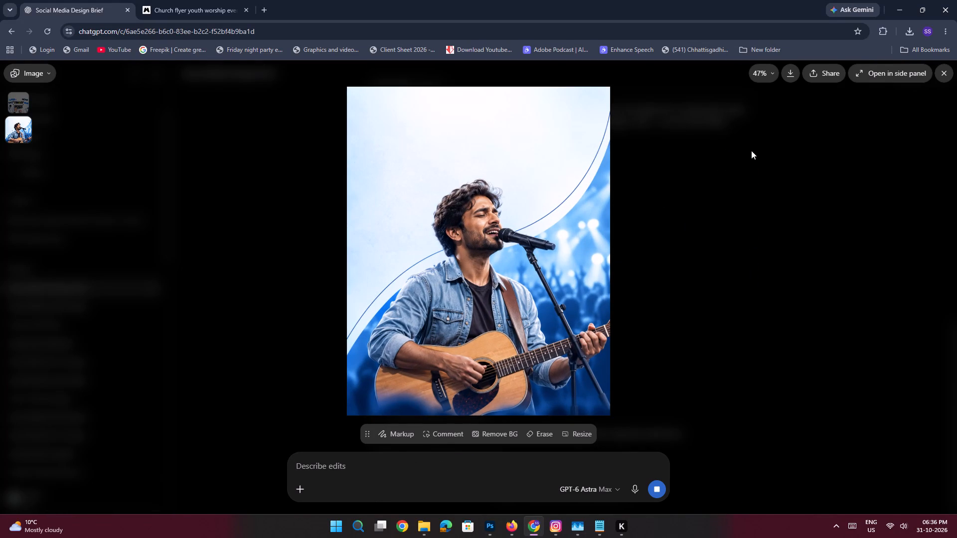
pyautogui.click(793, 75)
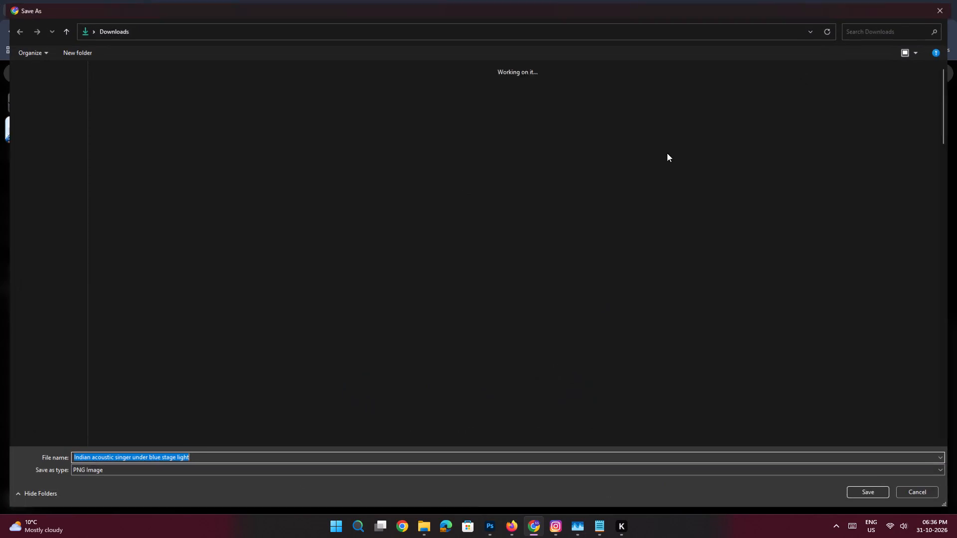
pyautogui.tripleClick(36, 129)
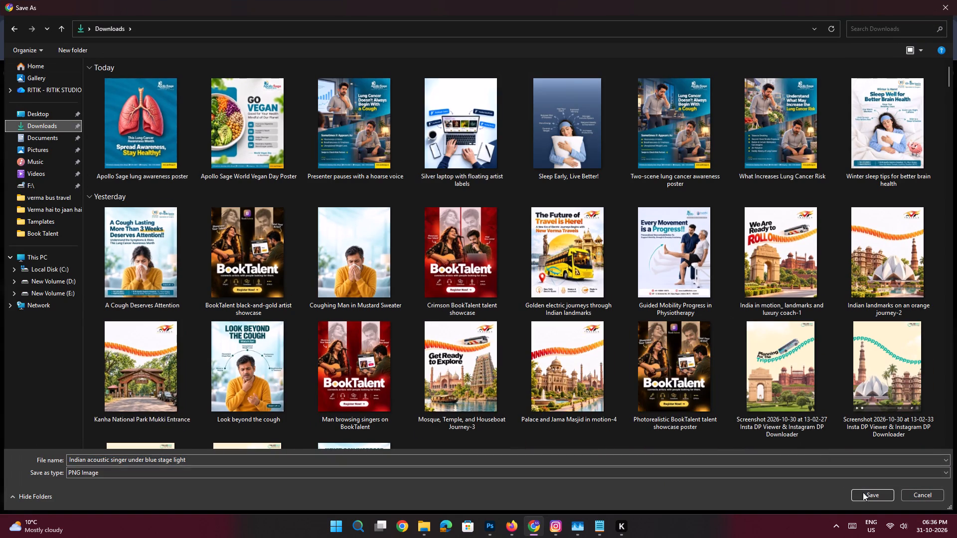
pyautogui.click(863, 493)
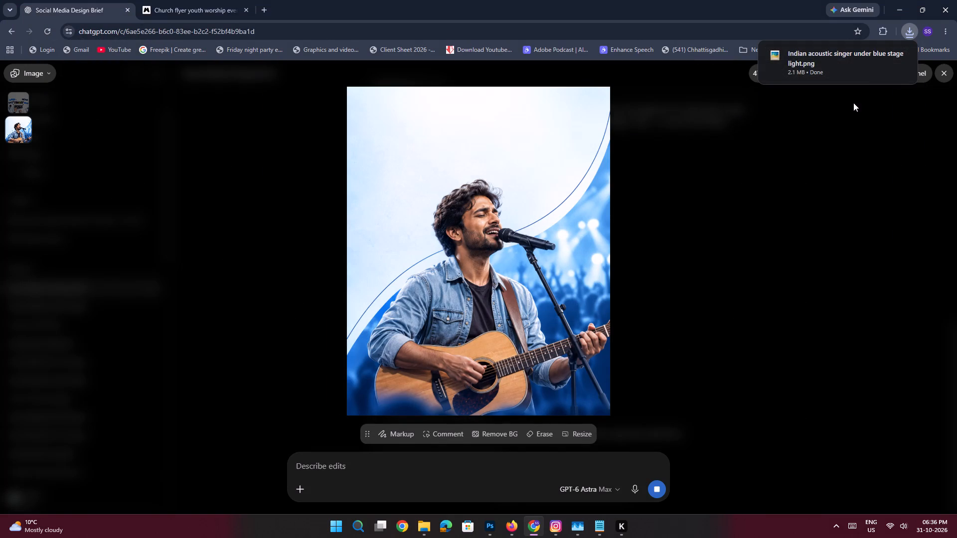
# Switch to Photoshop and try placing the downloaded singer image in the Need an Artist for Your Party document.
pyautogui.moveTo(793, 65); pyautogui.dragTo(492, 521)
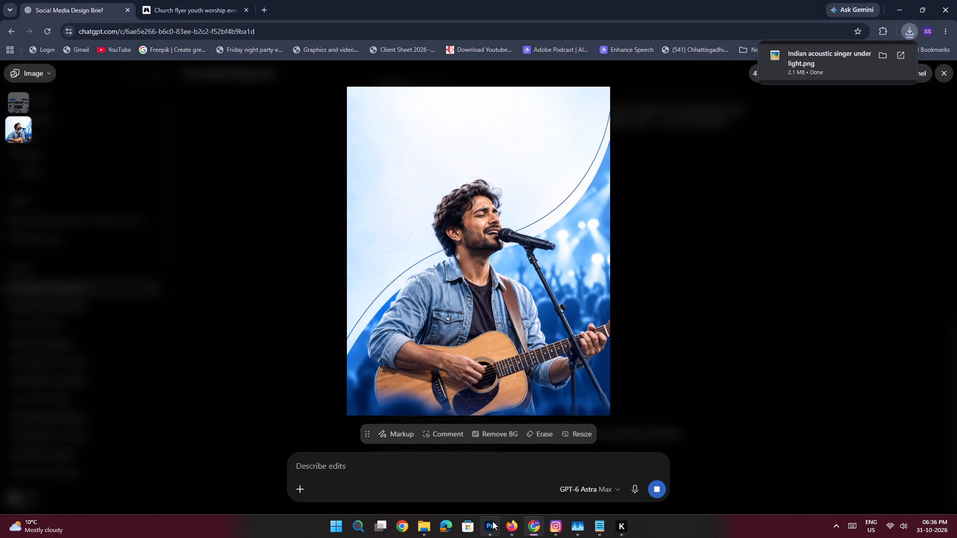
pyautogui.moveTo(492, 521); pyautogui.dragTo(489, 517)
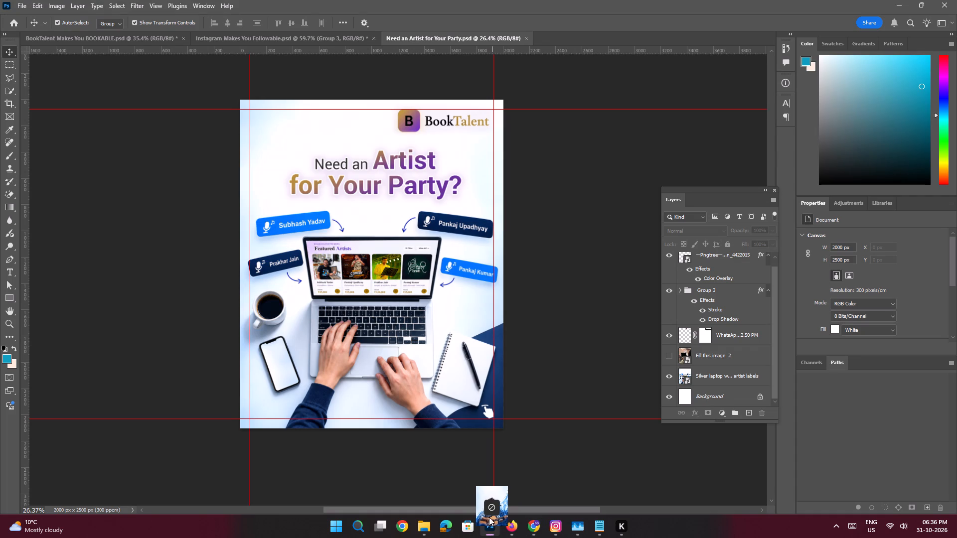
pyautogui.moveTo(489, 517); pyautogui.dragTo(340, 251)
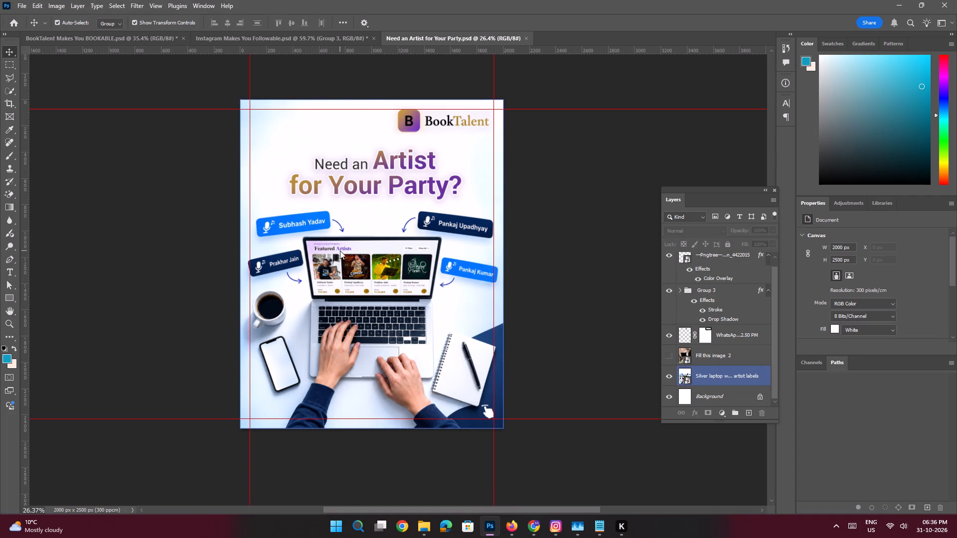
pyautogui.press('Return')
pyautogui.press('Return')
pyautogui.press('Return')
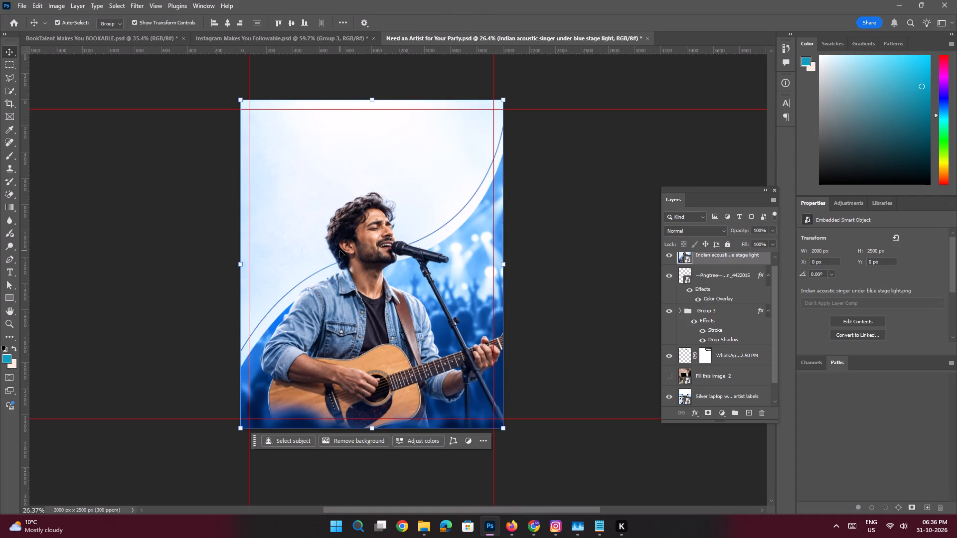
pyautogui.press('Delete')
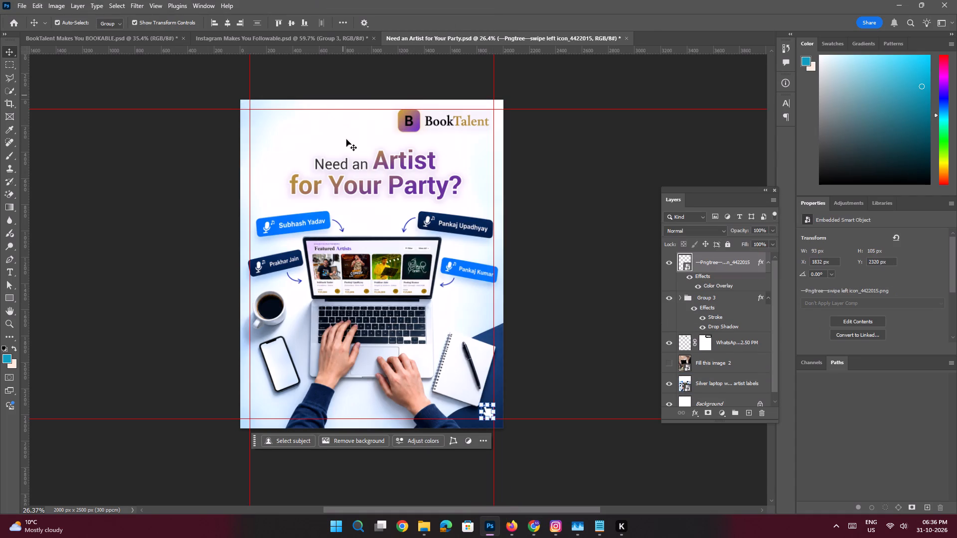
# Deselect the layers and save the Need an Artist for Your Party document.
pyautogui.press('space')
pyautogui.press('space')
pyautogui.press('space')
pyautogui.press('space')
pyautogui.press('space')
pyautogui.press('space')
pyautogui.press('space')
pyautogui.press('space')
pyautogui.moveTo(424, 194); pyautogui.dragTo(402, 186)
pyautogui.click(515, 180)
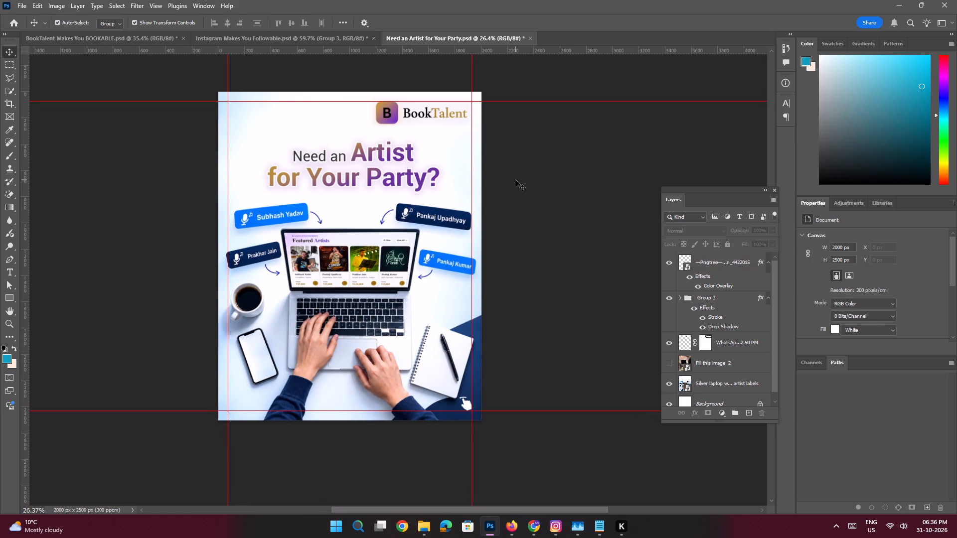
pyautogui.hotkey('ctrl', 's')
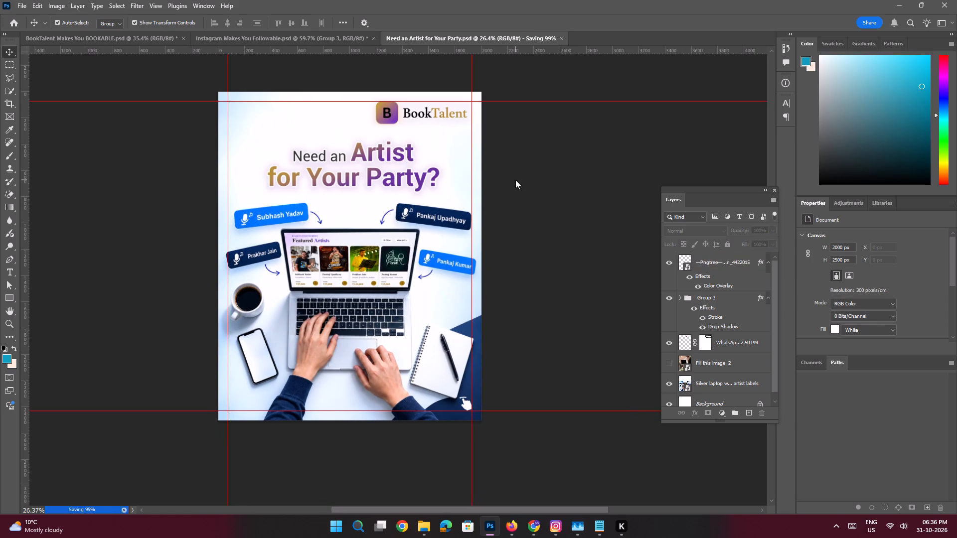
# Create a new document from the recent 2000 x 2500 px, 300 ppcm preset.
pyautogui.hotkey('ctrl', 'n')
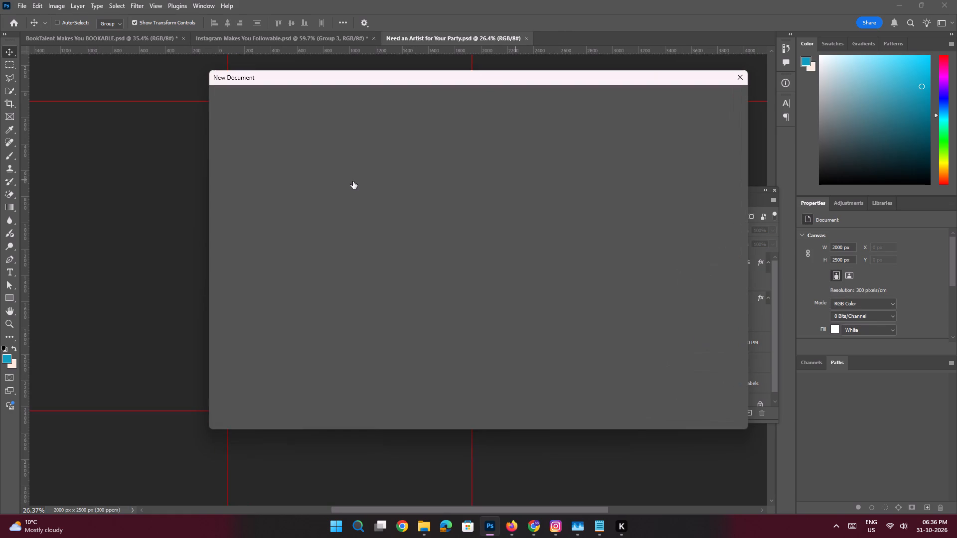
pyautogui.doubleClick(276, 177)
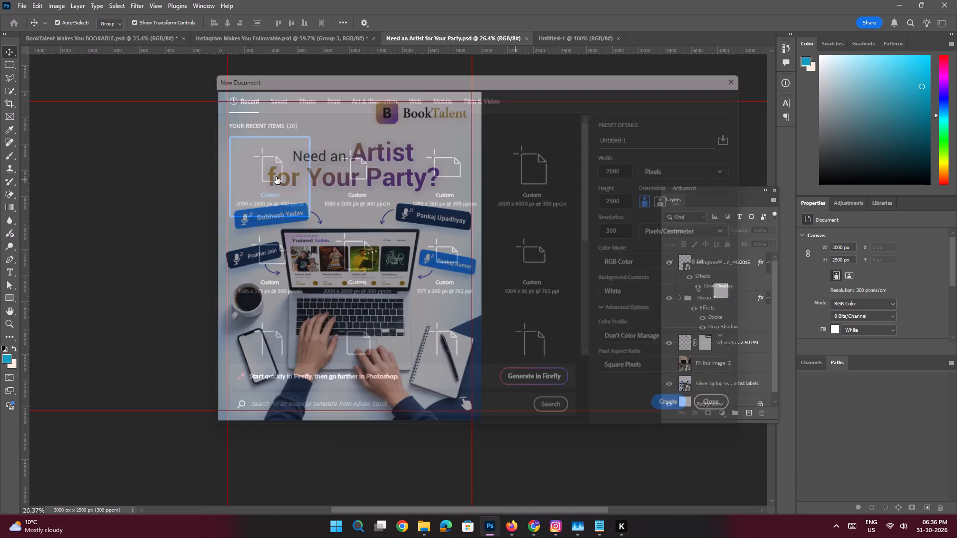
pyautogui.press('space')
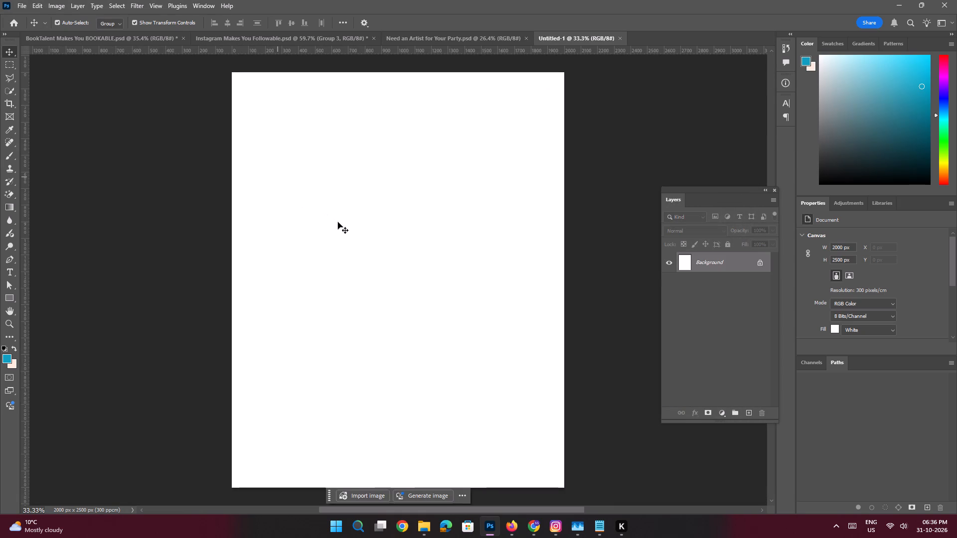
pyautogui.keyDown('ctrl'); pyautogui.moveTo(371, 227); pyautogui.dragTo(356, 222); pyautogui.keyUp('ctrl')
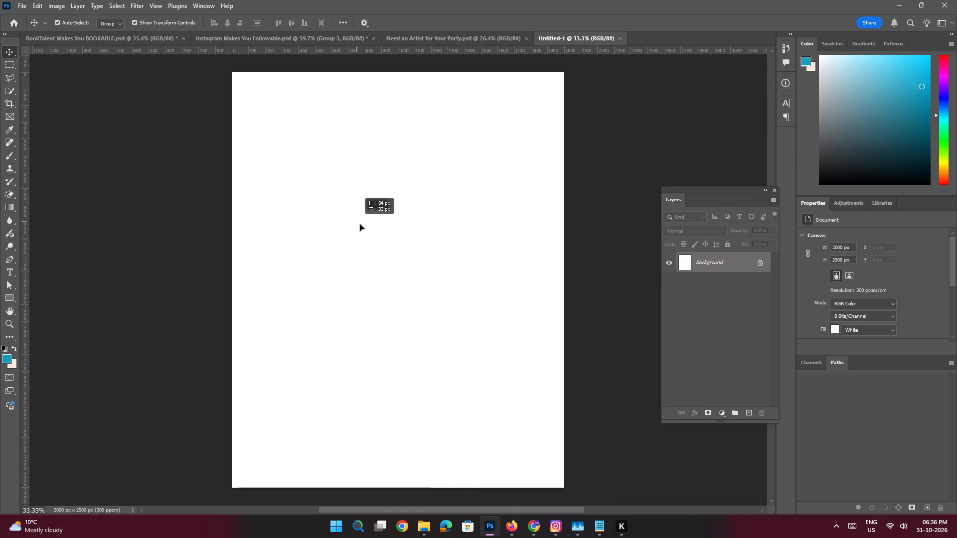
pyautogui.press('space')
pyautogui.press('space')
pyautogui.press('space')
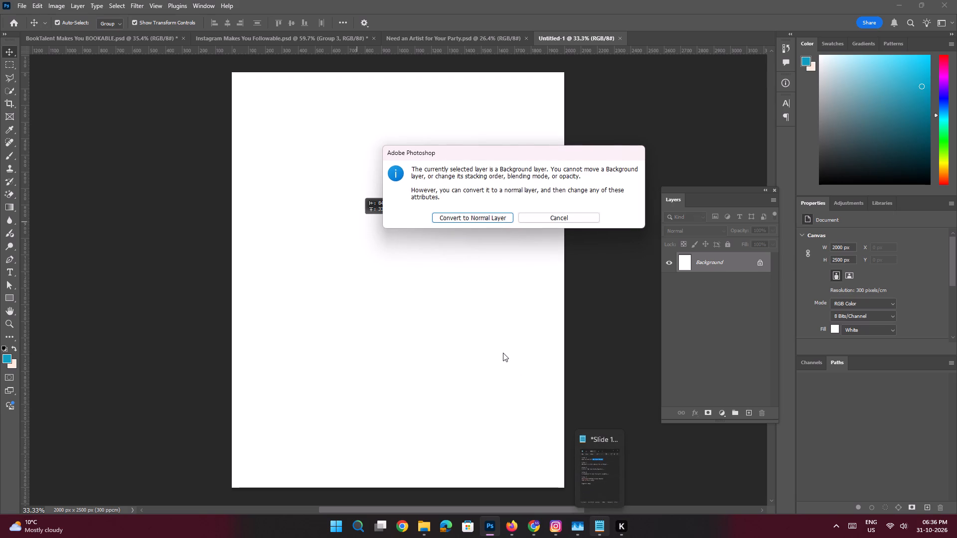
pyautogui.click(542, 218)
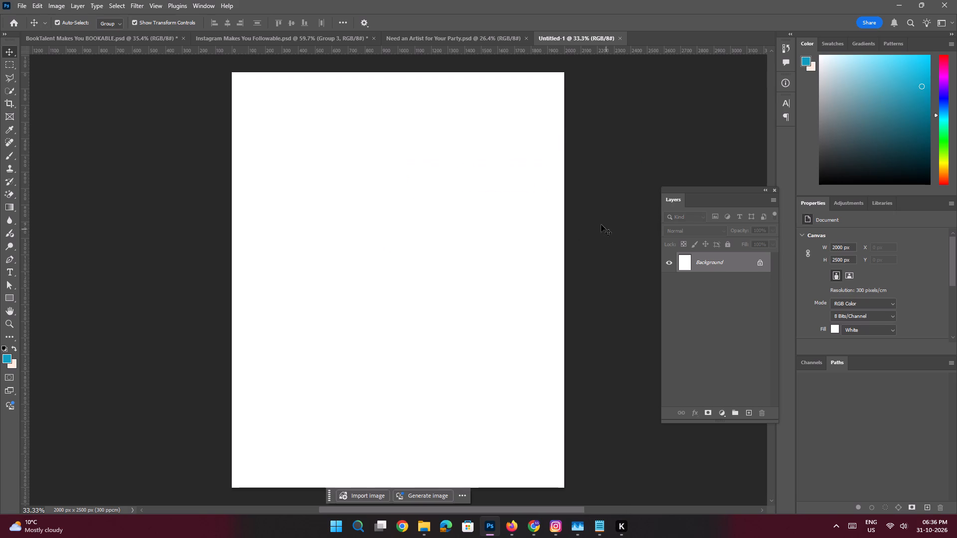
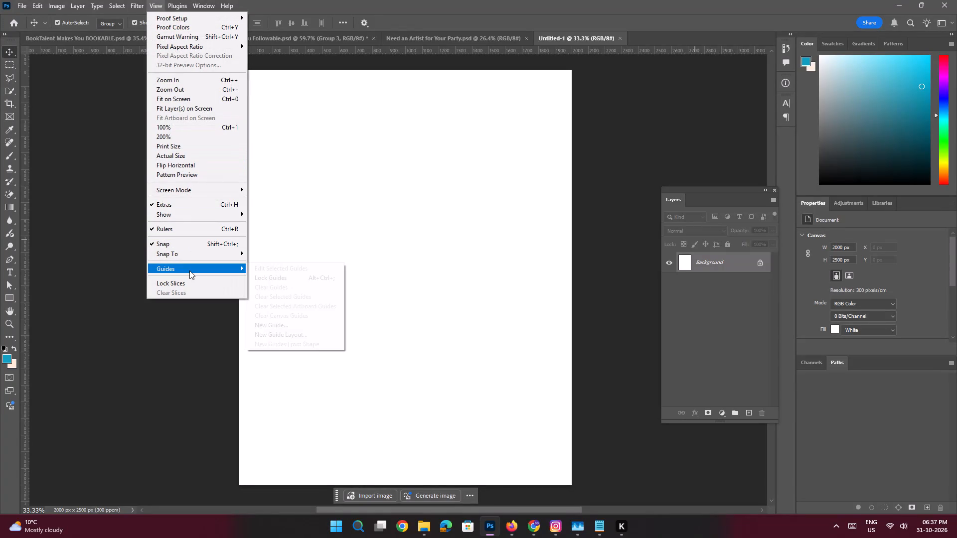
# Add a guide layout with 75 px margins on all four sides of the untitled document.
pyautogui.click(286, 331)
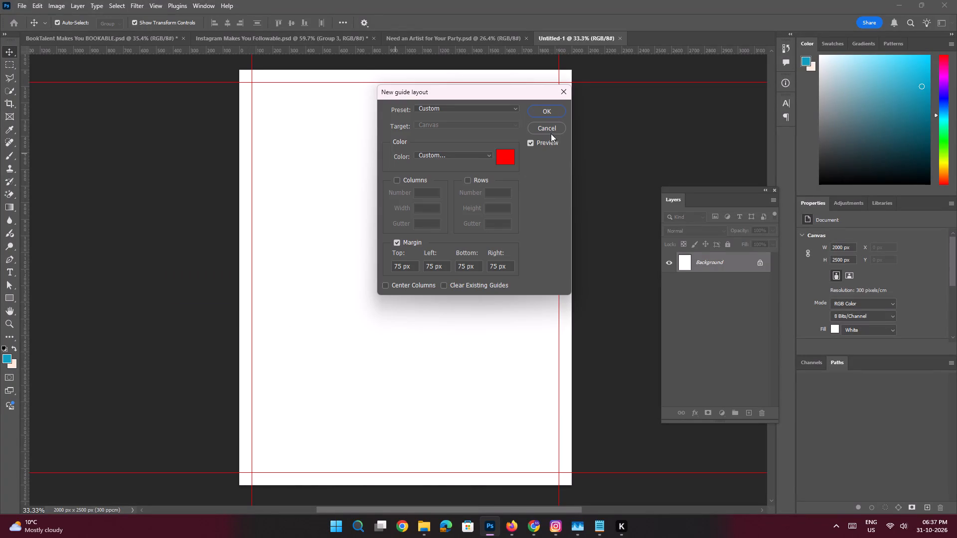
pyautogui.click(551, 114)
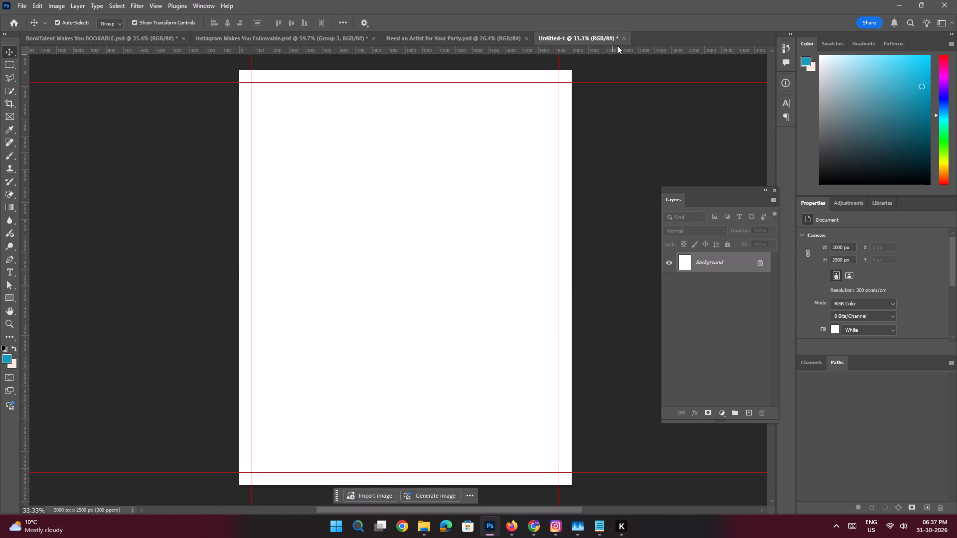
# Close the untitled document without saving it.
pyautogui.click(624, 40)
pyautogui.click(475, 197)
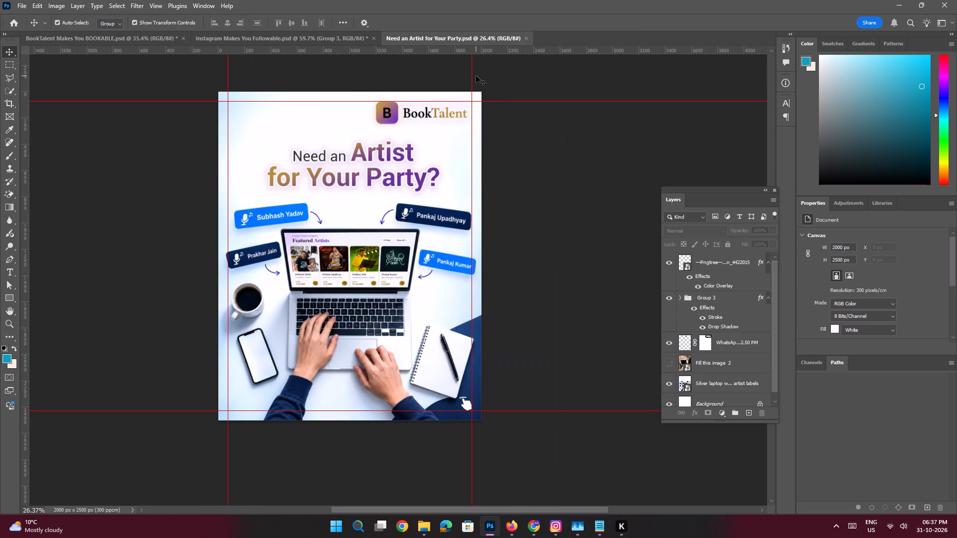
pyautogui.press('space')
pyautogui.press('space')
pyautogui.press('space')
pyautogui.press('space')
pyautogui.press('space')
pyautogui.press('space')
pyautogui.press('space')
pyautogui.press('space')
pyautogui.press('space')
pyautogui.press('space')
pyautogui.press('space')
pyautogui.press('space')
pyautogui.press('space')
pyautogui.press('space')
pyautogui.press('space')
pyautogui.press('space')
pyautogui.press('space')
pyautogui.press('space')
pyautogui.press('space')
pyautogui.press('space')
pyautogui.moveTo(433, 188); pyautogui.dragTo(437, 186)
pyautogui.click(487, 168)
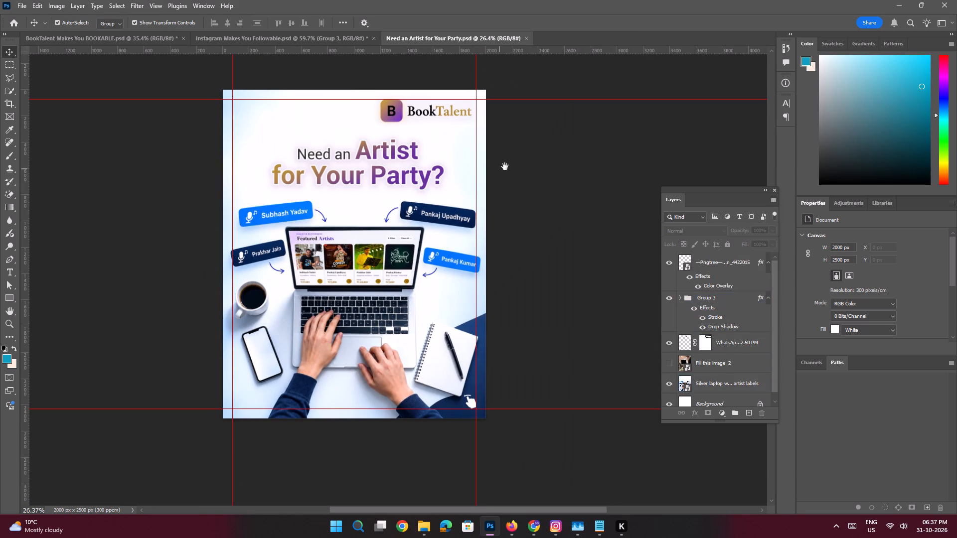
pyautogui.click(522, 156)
# Create a new 2000 x 2500 px, 300 ppcm document from the recent preset.
pyautogui.hotkey('ctrl', 'n')
pyautogui.doubleClick(269, 189)
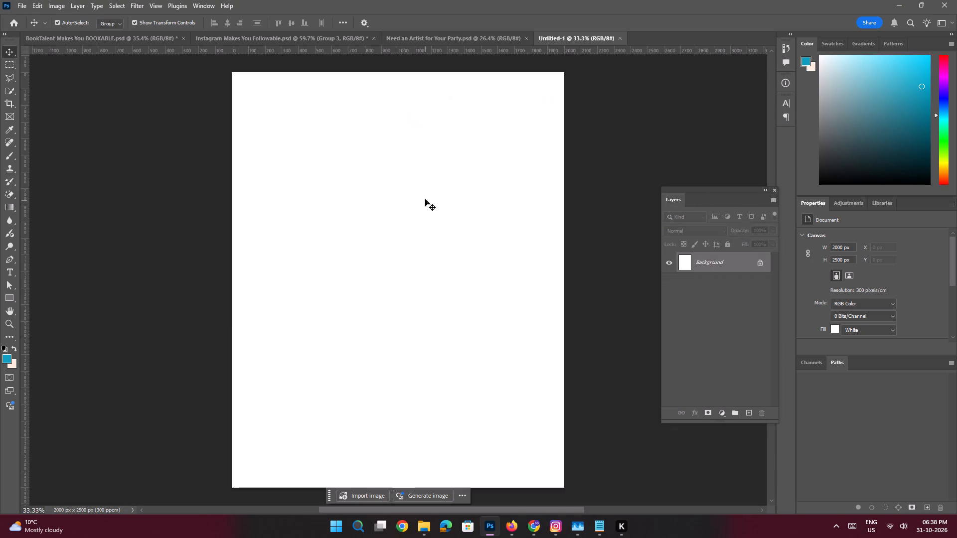
# Add a guide layout with 75 px margins on all four sides of the new document.
pyautogui.press('space')
pyautogui.keyDown('ctrl'); pyautogui.moveTo(427, 253); pyautogui.dragTo(414, 250); pyautogui.keyUp('ctrl')
pyautogui.click(160, 8)
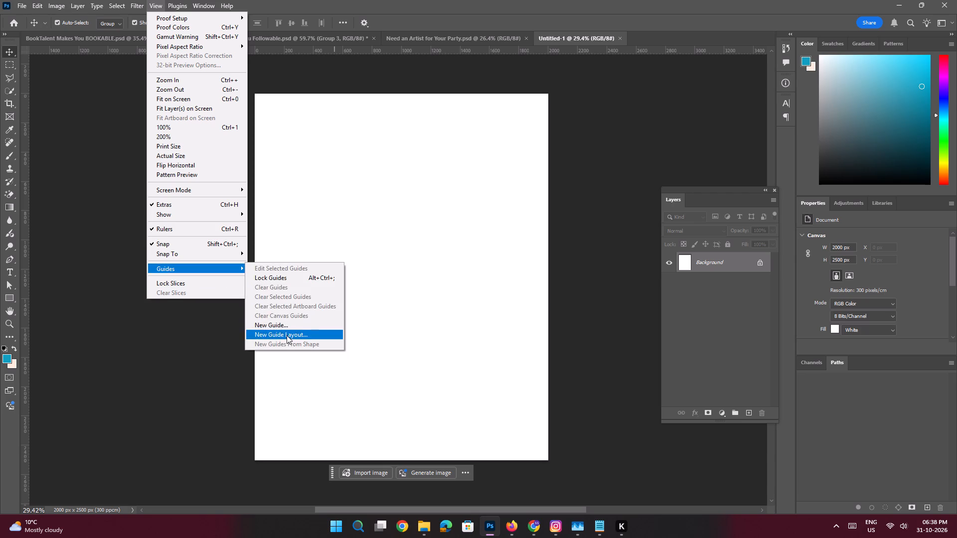
pyautogui.click(287, 335)
pyautogui.press('Return')
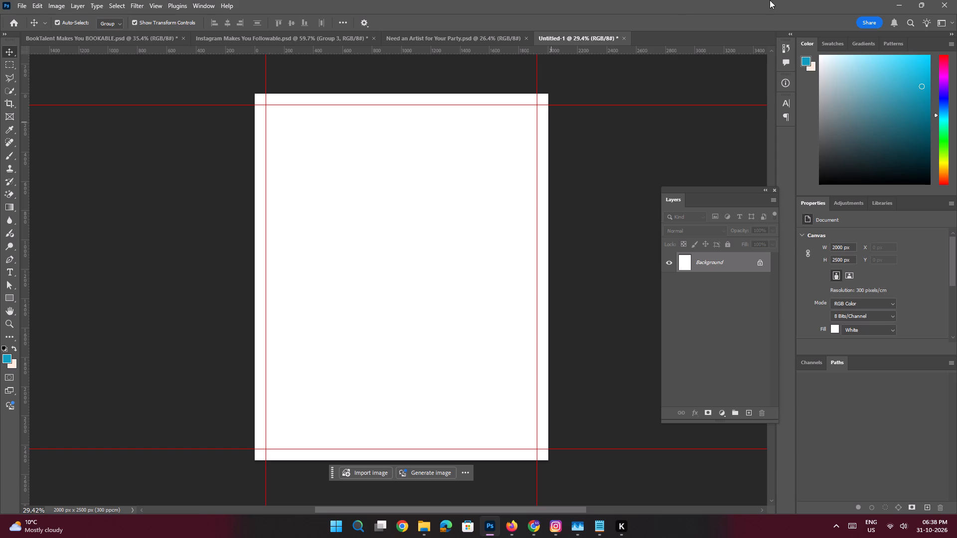
# Place the downloaded Indian singer image across the canvas and bring the BookTalent logo in above it.
pyautogui.click(424, 494)
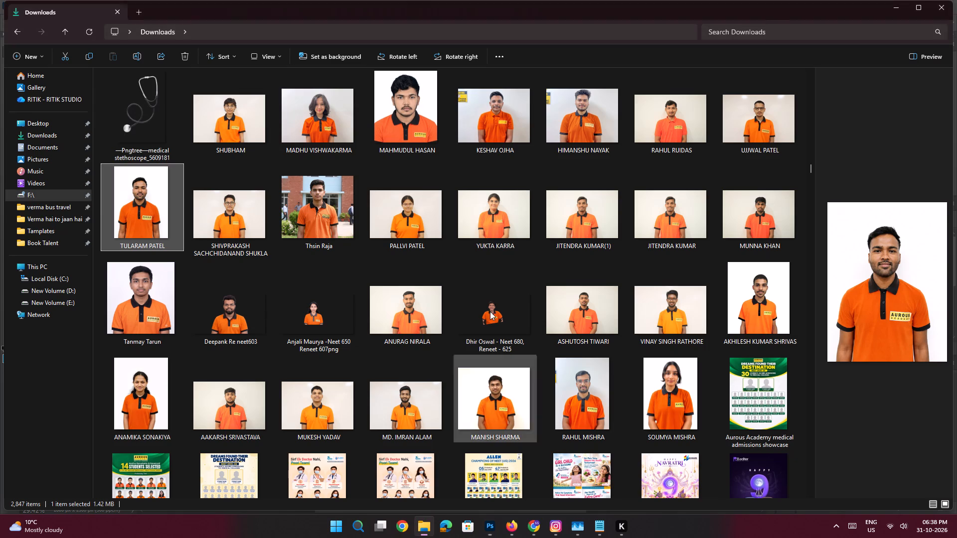
# Place the downloaded Indian acoustic singer image into the new untitled document, filling the whole canvas.
pyautogui.click(37, 132)
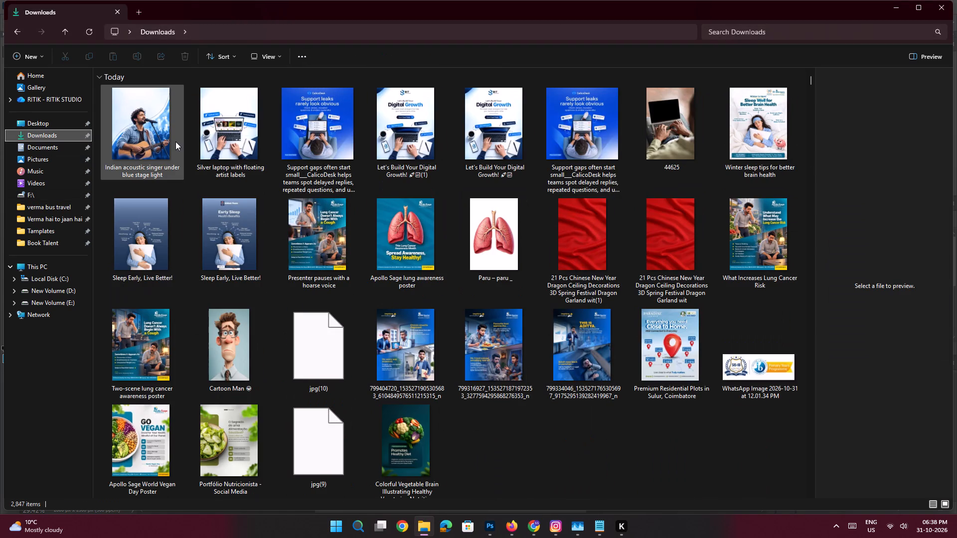
pyautogui.click(163, 141)
pyautogui.moveTo(145, 151); pyautogui.dragTo(471, 408)
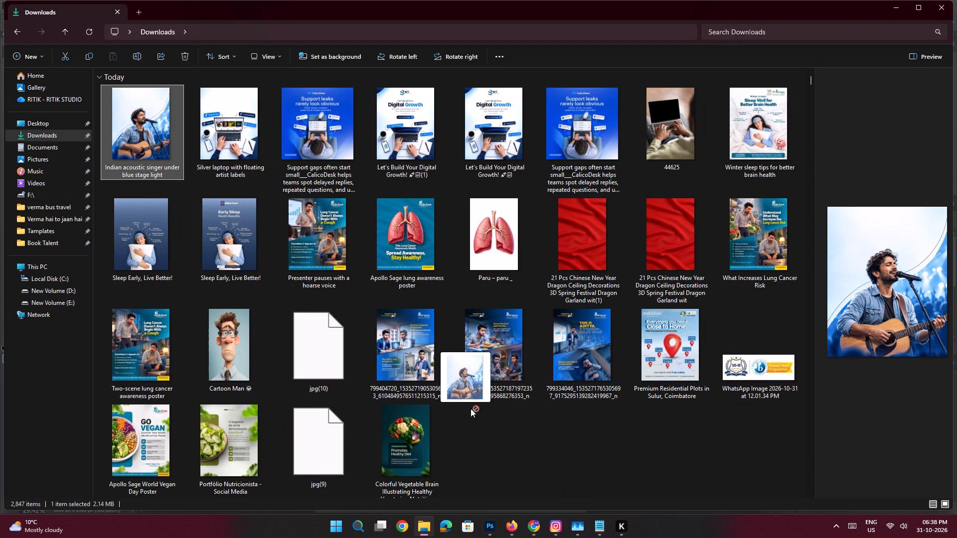
pyautogui.moveTo(471, 408); pyautogui.dragTo(375, 290)
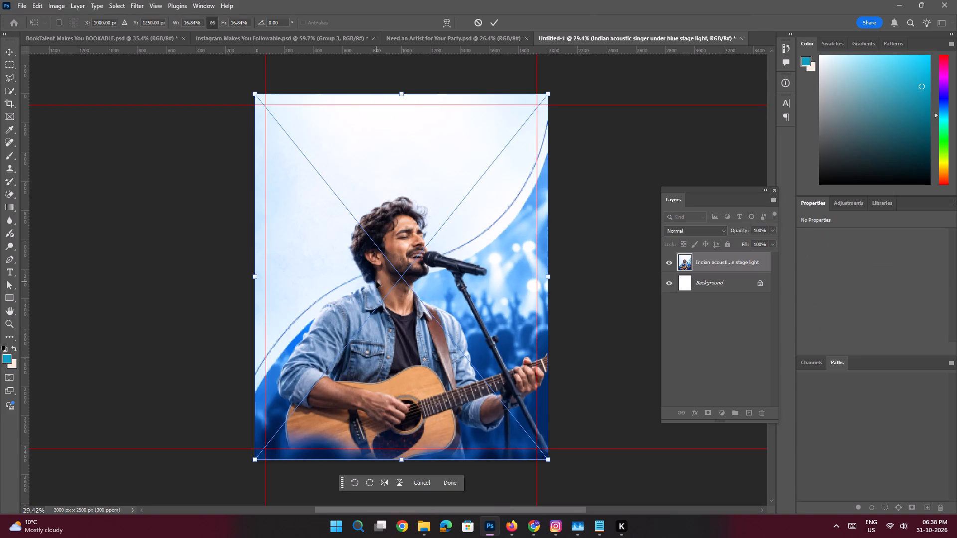
pyautogui.press('Return')
pyautogui.press('Return')
# In Need an Artist for Your Party.psd, shift the BookTalent logo horizontally toward the right margin guide, keeping its height.
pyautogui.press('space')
pyautogui.keyDown('ctrl'); pyautogui.moveTo(487, 176); pyautogui.dragTo(502, 204); pyautogui.keyUp('ctrl')
pyautogui.moveTo(522, 172); pyautogui.dragTo(521, 183)
pyautogui.click(448, 44)
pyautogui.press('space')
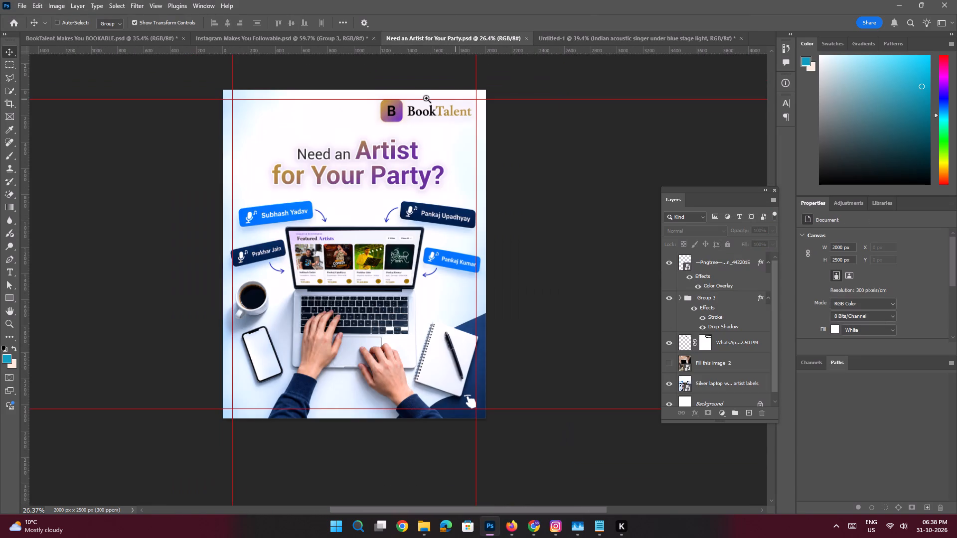
pyautogui.keyDown('ctrl'); pyautogui.moveTo(423, 98); pyautogui.dragTo(439, 138); pyautogui.keyUp('ctrl')
pyautogui.click(438, 119)
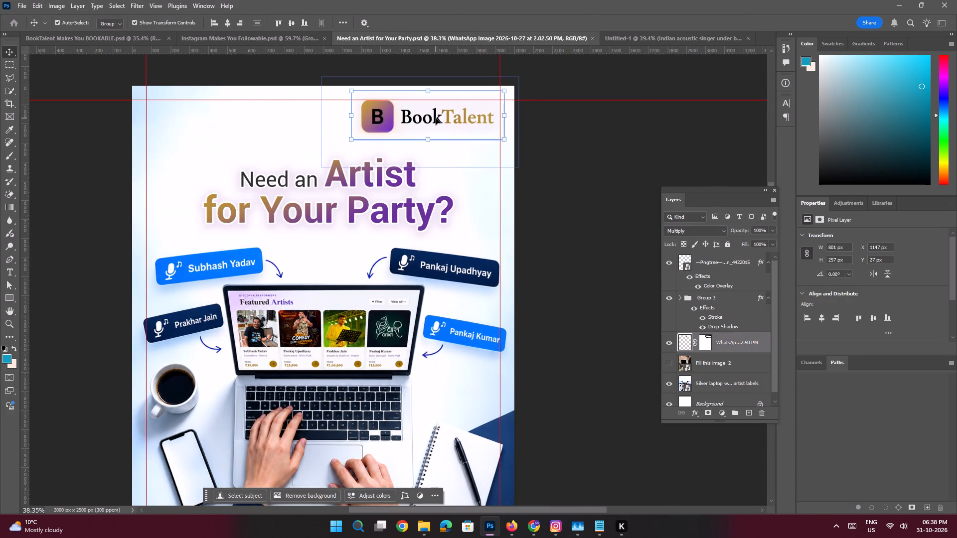
pyautogui.keyDown('shift'); pyautogui.moveTo(436, 118); pyautogui.dragTo(441, 118); pyautogui.keyUp('shift')
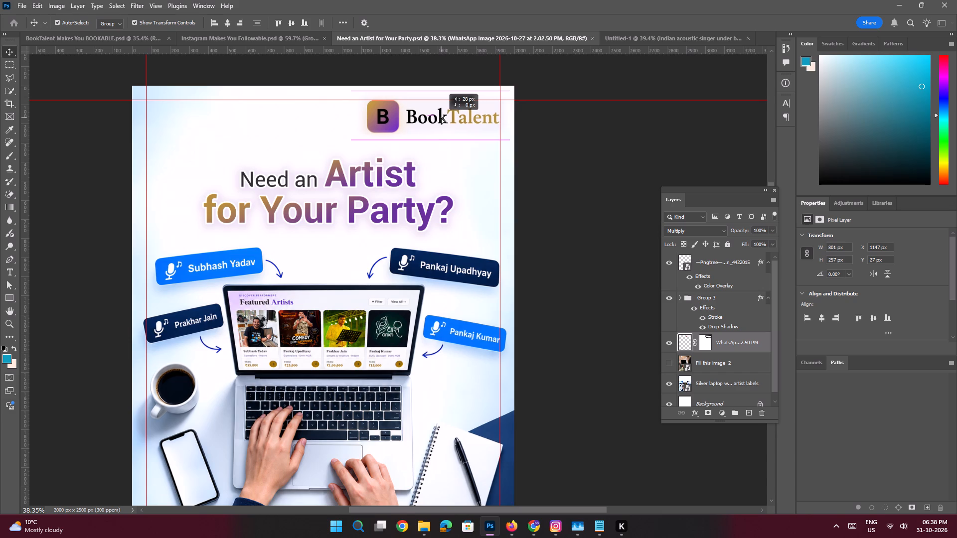
pyautogui.keyDown('shift'); pyautogui.moveTo(441, 118); pyautogui.dragTo(442, 118); pyautogui.keyUp('shift')
pyautogui.hotkey('shift', 'Left')
pyautogui.hotkey('shift', 'Left')
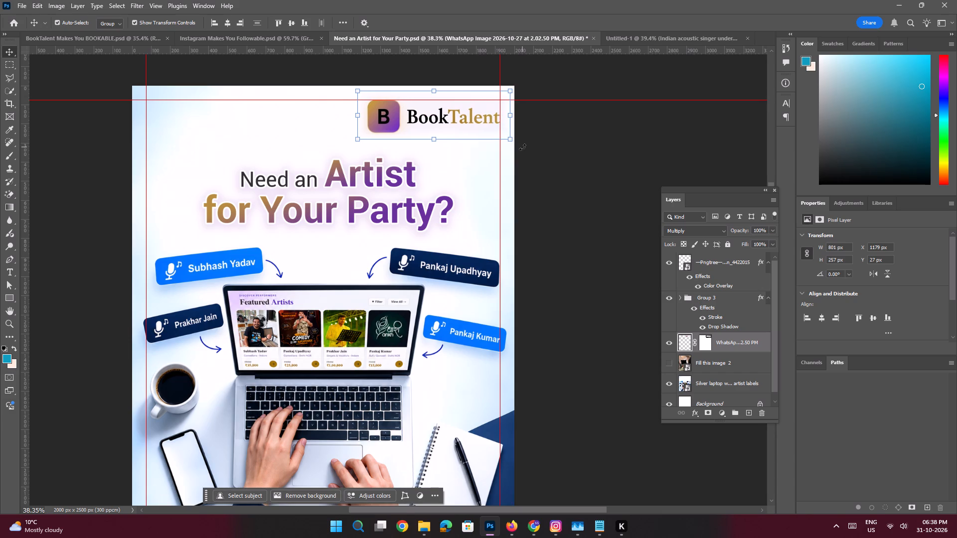
# Copy the BookTalent logo layer into the untitled singer document, near the canvas's upper-right corner above the image.
pyautogui.moveTo(721, 337); pyautogui.dragTo(494, 98)
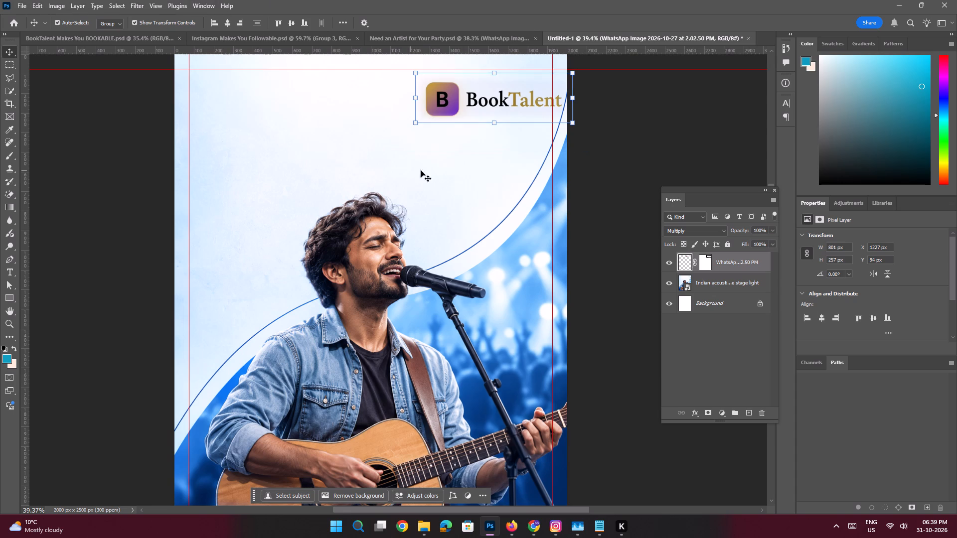
# Move the BookTalent logo so it sits against the top and right margin guides, then deselect it.
pyautogui.press('space')
pyautogui.press('space')
pyautogui.press('space')
pyautogui.press('space')
pyautogui.press('space')
pyautogui.press('space')
pyautogui.press('space')
pyautogui.moveTo(472, 98); pyautogui.dragTo(443, 139)
pyautogui.keyDown('ctrl'); pyautogui.moveTo(435, 132); pyautogui.dragTo(452, 156); pyautogui.keyUp('ctrl')
pyautogui.moveTo(454, 132); pyautogui.dragTo(446, 154)
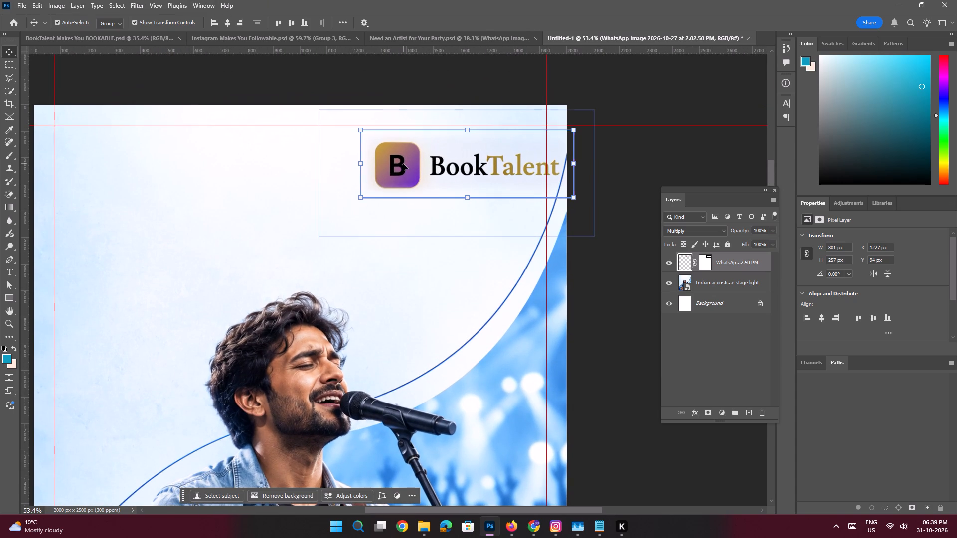
pyautogui.moveTo(415, 169); pyautogui.dragTo(402, 161)
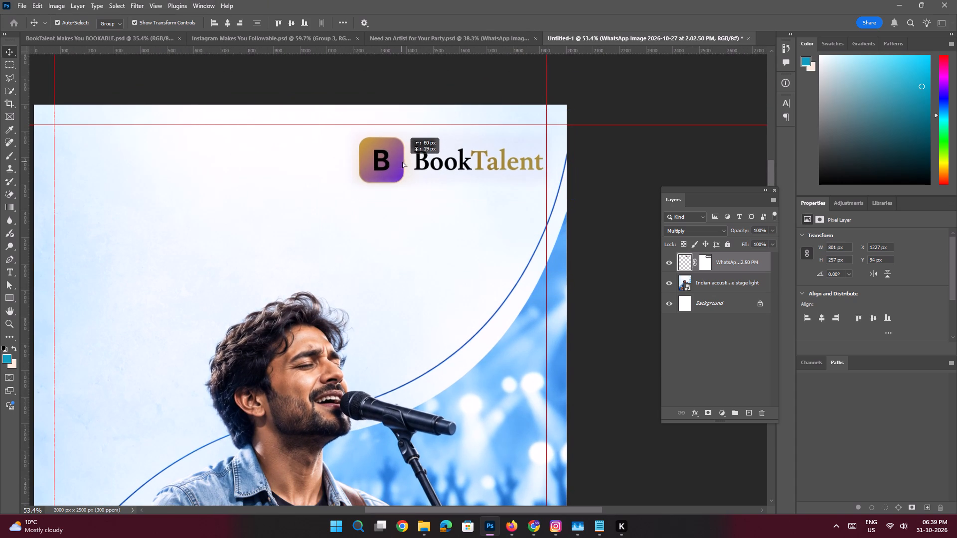
pyautogui.moveTo(402, 161); pyautogui.dragTo(403, 149)
pyautogui.press('space')
pyautogui.keyDown('ctrl'); pyautogui.moveTo(443, 152); pyautogui.dragTo(417, 146); pyautogui.keyUp('ctrl')
pyautogui.moveTo(398, 170); pyautogui.dragTo(407, 151)
pyautogui.click(107, 180)
# Review the singer slide's layout and check the Slide 2 wording in the Notepad notes.
pyautogui.press('space')
pyautogui.press('space')
pyautogui.press('space')
pyautogui.press('space')
pyautogui.press('space')
pyautogui.press('space')
pyautogui.press('space')
pyautogui.press('space')
pyautogui.press('space')
pyautogui.press('space')
pyautogui.press('space')
pyautogui.press('space')
pyautogui.press('space')
pyautogui.press('space')
pyautogui.press('space')
pyautogui.press('space')
pyautogui.press('space')
pyautogui.press('space')
pyautogui.press('space')
pyautogui.press('space')
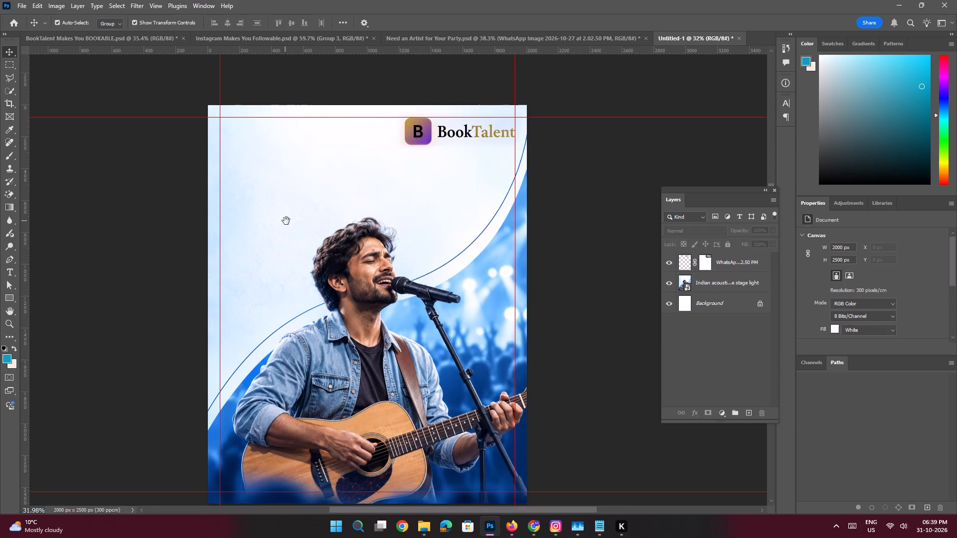
pyautogui.moveTo(286, 221); pyautogui.dragTo(288, 213)
pyautogui.moveTo(299, 202); pyautogui.dragTo(305, 199)
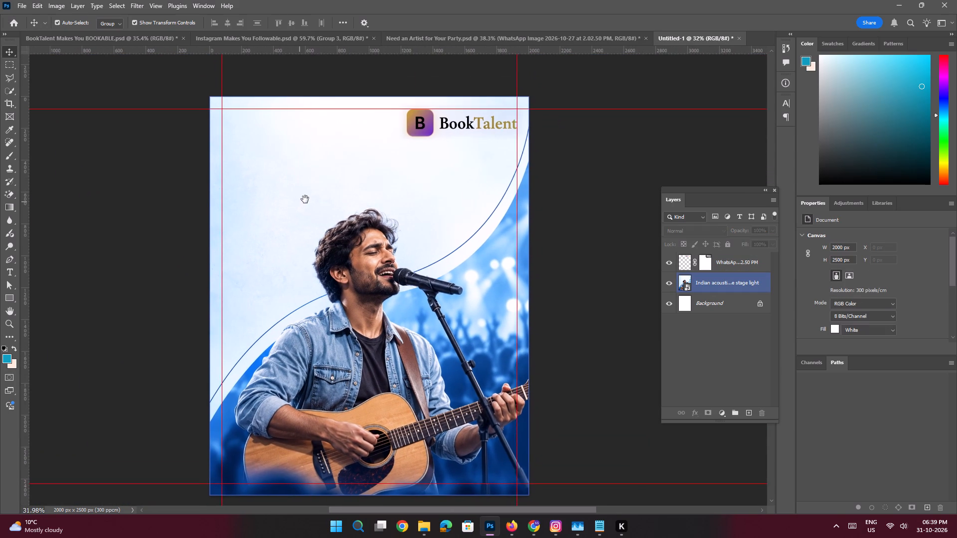
pyautogui.moveTo(305, 199); pyautogui.dragTo(306, 199)
pyautogui.click(352, 178)
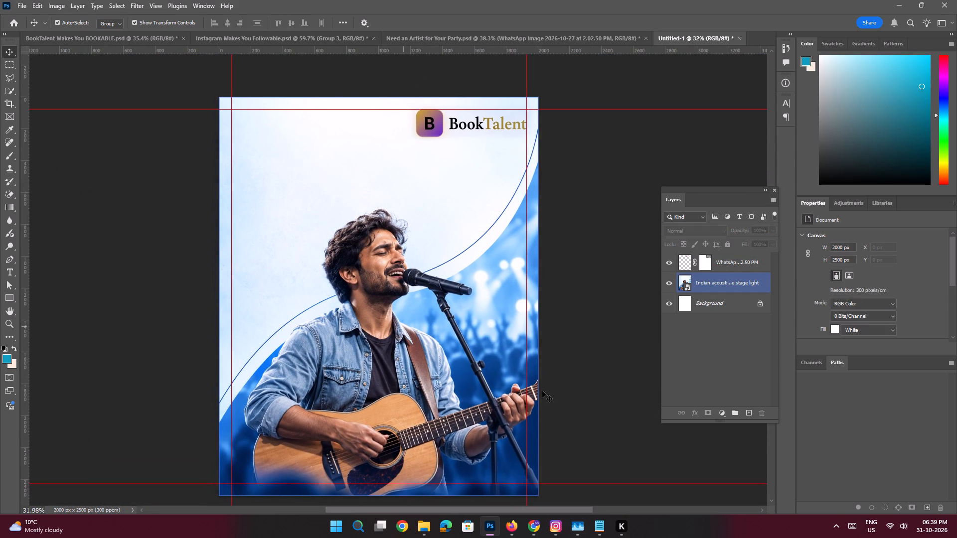
pyautogui.click(596, 530)
pyautogui.click(595, 530)
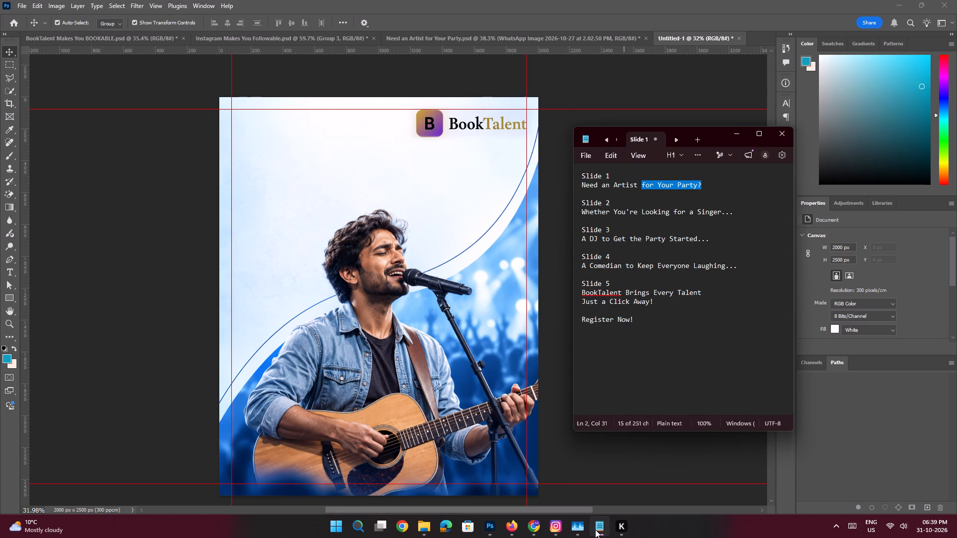
# Copy the headline group from Need an Artist for Your Party into the singer slide, positioned flush with the left margin guide below the logo.
pyautogui.click(577, 44)
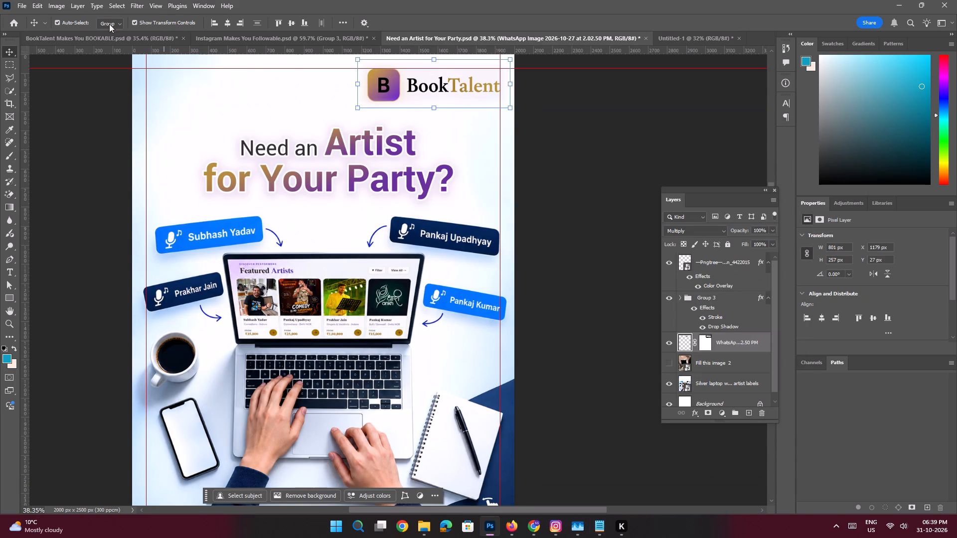
pyautogui.click(255, 149)
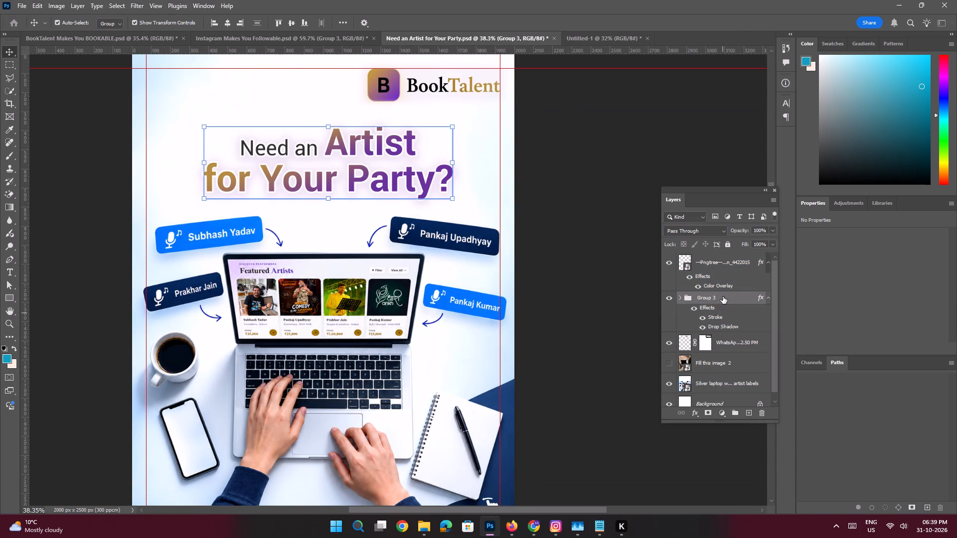
pyautogui.moveTo(722, 296); pyautogui.dragTo(591, 38)
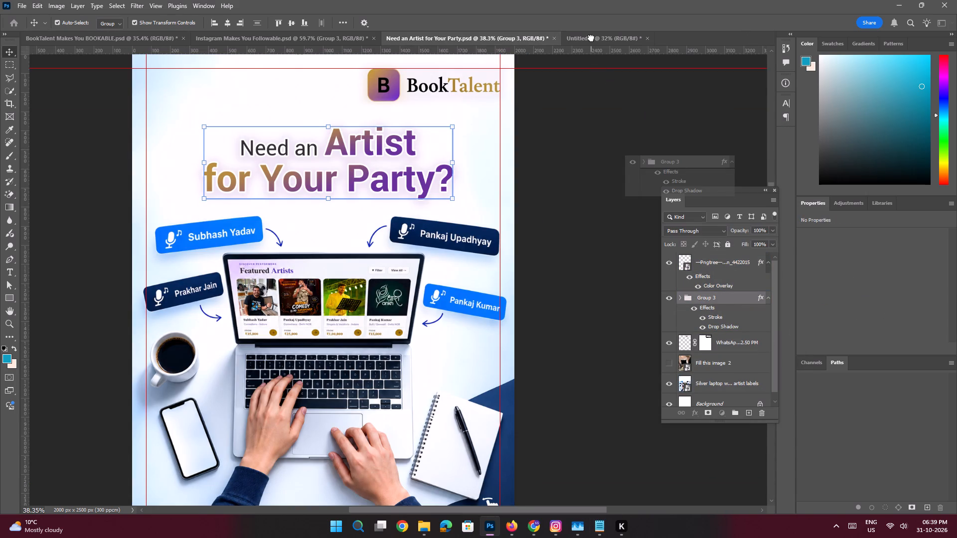
pyautogui.moveTo(591, 38); pyautogui.dragTo(347, 176)
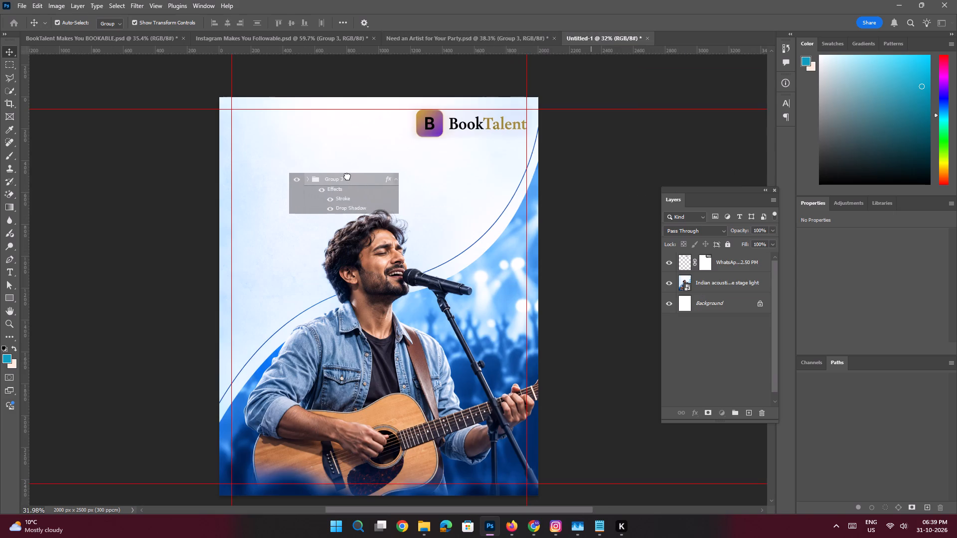
pyautogui.moveTo(347, 176); pyautogui.dragTo(335, 173)
pyautogui.moveTo(339, 169); pyautogui.dragTo(347, 169)
pyautogui.hotkey('ctrl', 'z')
pyautogui.click(347, 158)
pyautogui.click(347, 159)
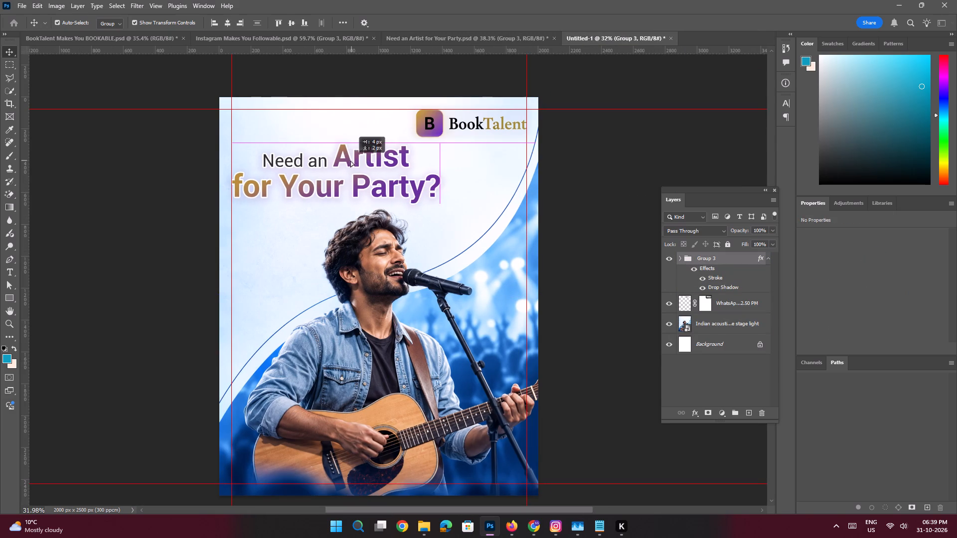
# Set auto-select to Layer and nudge the "Need an" and "Artist" text layers left until they are flush with the left margin guide.
pyautogui.press('space')
pyautogui.press('space')
pyautogui.press('space')
pyautogui.press('space')
pyautogui.press('space')
pyautogui.press('space')
pyautogui.moveTo(391, 167); pyautogui.dragTo(390, 174)
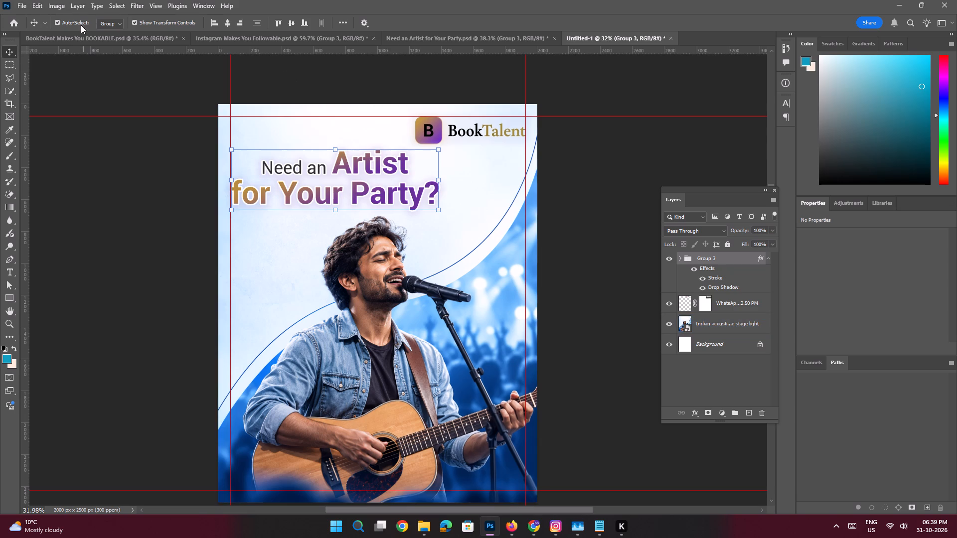
pyautogui.click(107, 16)
pyautogui.click(108, 22)
pyautogui.click(109, 41)
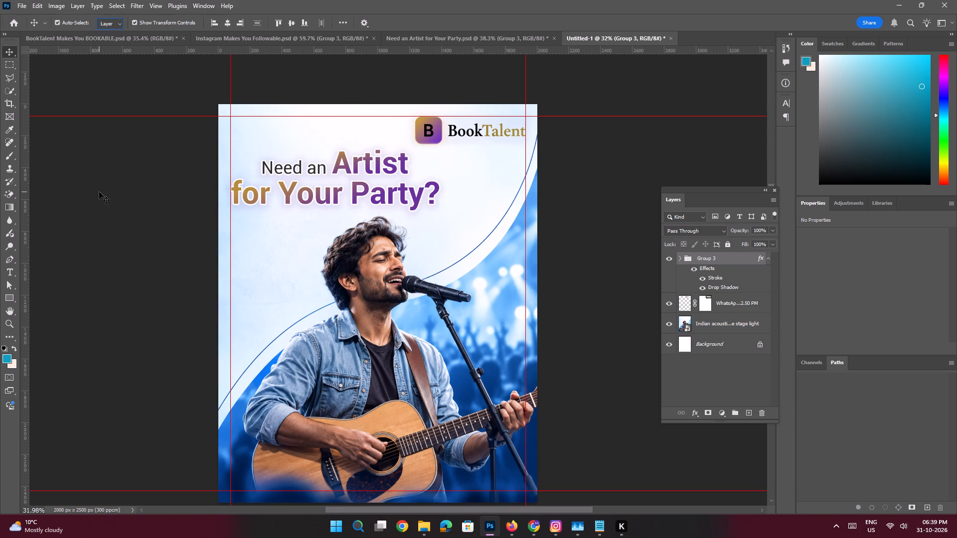
pyautogui.click(99, 192)
pyautogui.click(317, 167)
pyautogui.hotkey('shift', 'z')
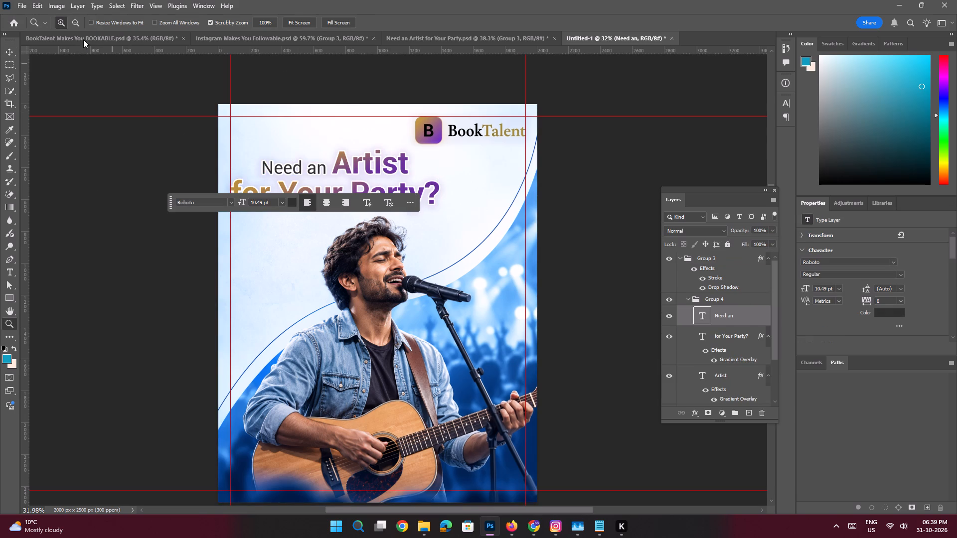
pyautogui.click(12, 49)
pyautogui.click(68, 128)
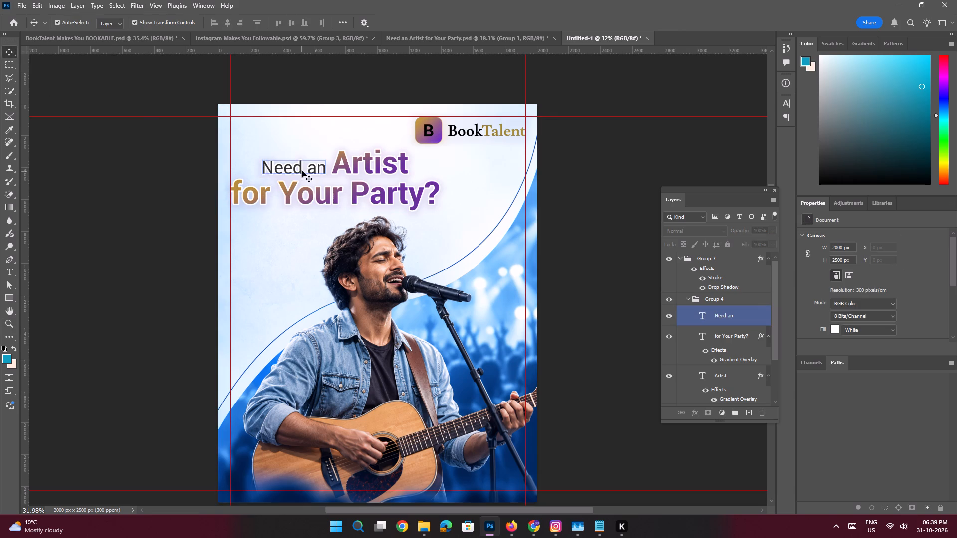
pyautogui.click(302, 171)
pyautogui.keyDown('shift'); pyautogui.click(377, 169); pyautogui.keyUp('shift')
pyautogui.hotkey('shift', 'Left')
pyautogui.hotkey('shift', 'Left')
pyautogui.hotkey('shift', 'Left')
pyautogui.hotkey('shift', 'Left')
pyautogui.hotkey('shift', 'Left')
pyautogui.hotkey('shift', 'Left')
pyautogui.hotkey('shift', 'Left')
pyautogui.hotkey('shift', 'Left')
pyautogui.hotkey('shift', 'Left')
pyautogui.hotkey('shift', 'Left')
pyautogui.hotkey('shift', 'Left')
pyautogui.hotkey('shift', 'Left')
pyautogui.hotkey('shift', 'Left')
pyautogui.hotkey('shift', 'Left')
pyautogui.hotkey('shift', 'Left')
pyautogui.hotkey('shift', 'Left')
pyautogui.hotkey('shift', 'Left')
pyautogui.hotkey('shift', 'Left')
pyautogui.hotkey('shift', 'Left')
pyautogui.hotkey('shift', 'Left')
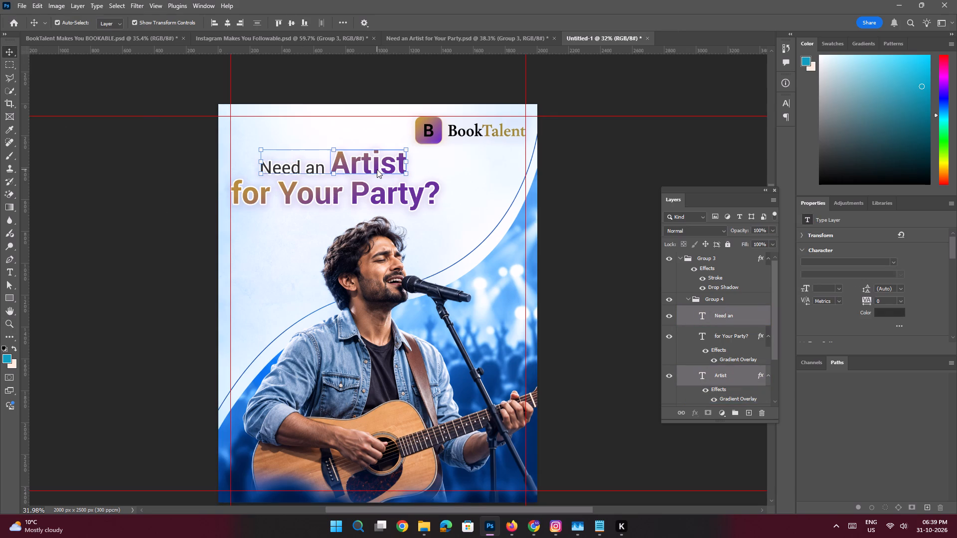
pyautogui.hotkey('shift', 'Left')
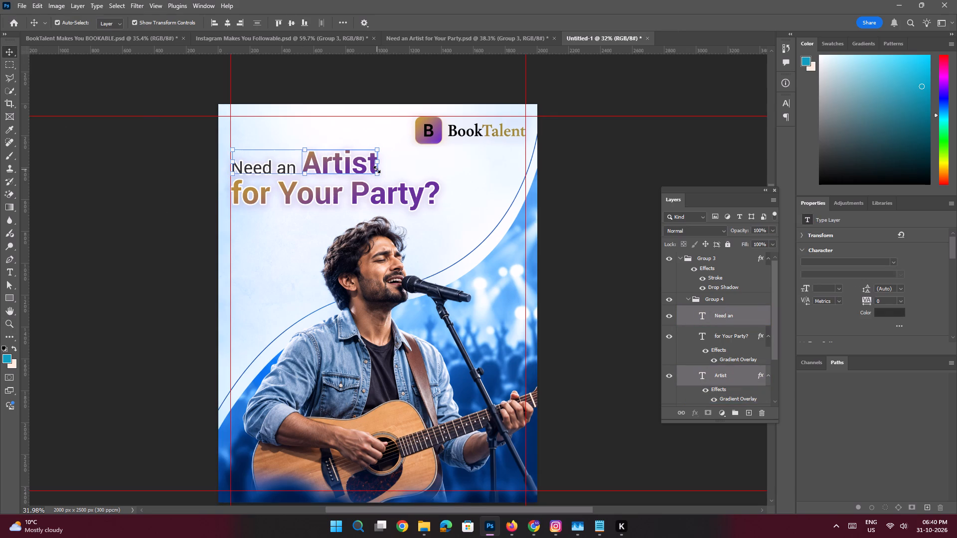
pyautogui.click(194, 187)
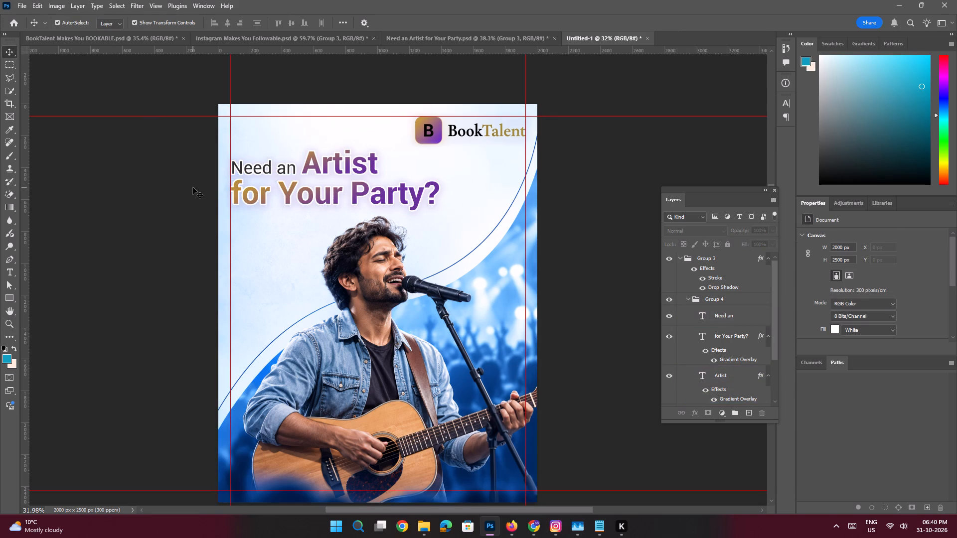
# Replace the headline text "Need an" with "Whether", copied from the Slide 2 line in the Notepad notes.
pyautogui.press('space')
pyautogui.press('space')
pyautogui.press('space')
pyautogui.press('space')
pyautogui.press('space')
pyautogui.press('space')
pyautogui.press('space')
pyautogui.press('space')
pyautogui.press('space')
pyautogui.press('space')
pyautogui.press('space')
pyautogui.press('space')
pyautogui.press('space')
pyautogui.press('space')
pyautogui.press('space')
pyautogui.press('space')
pyautogui.press('space')
pyautogui.press('space')
pyautogui.moveTo(466, 256); pyautogui.dragTo(465, 246)
pyautogui.click(599, 521)
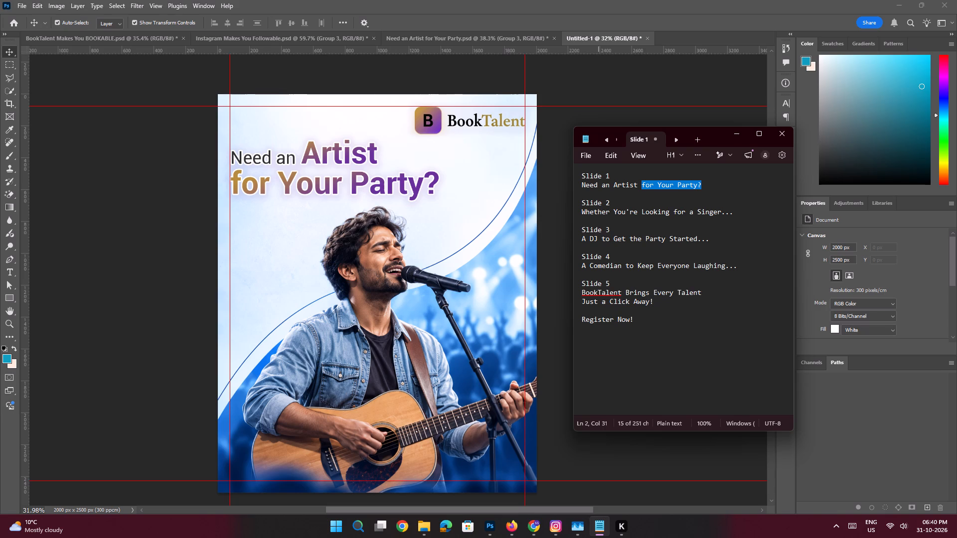
pyautogui.moveTo(612, 212); pyautogui.dragTo(544, 214)
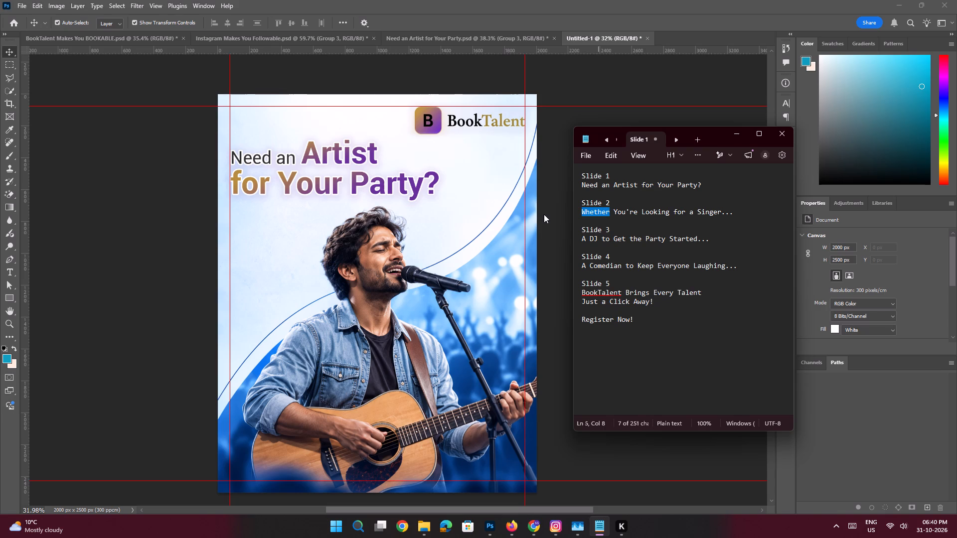
pyautogui.hotkey('ctrl', 'c')
pyautogui.click(732, 134)
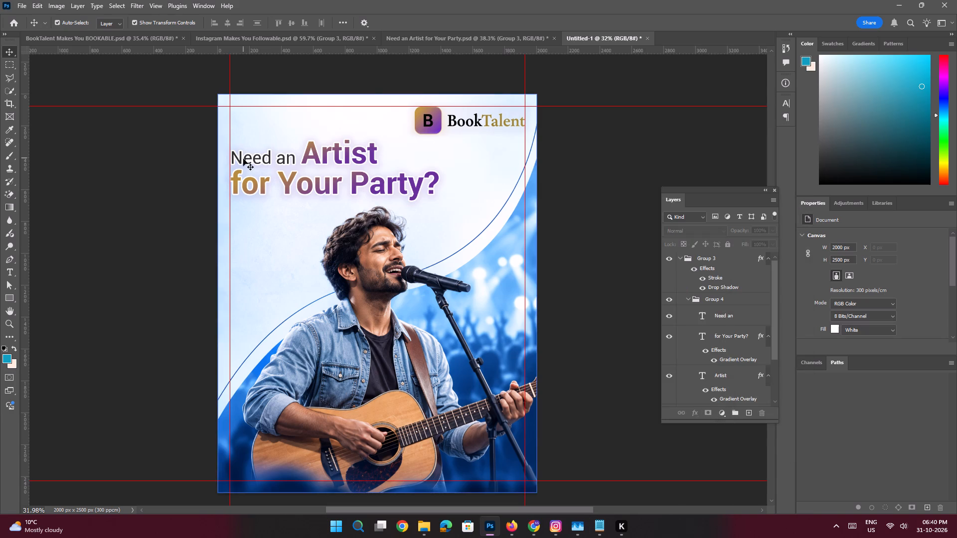
pyautogui.doubleClick(245, 159)
pyautogui.hotkey('ctrl', 'v')
pyautogui.press('Return')
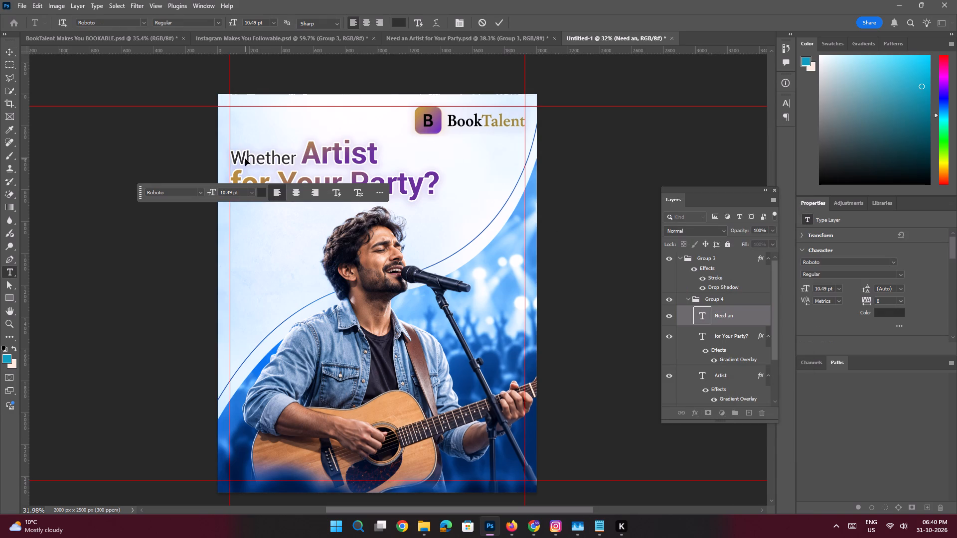
pyautogui.click(184, 154)
# Delete the "Artist" text layer from the headline and move "for Your Party?" down to open a gap below "Whether".
pyautogui.press('space')
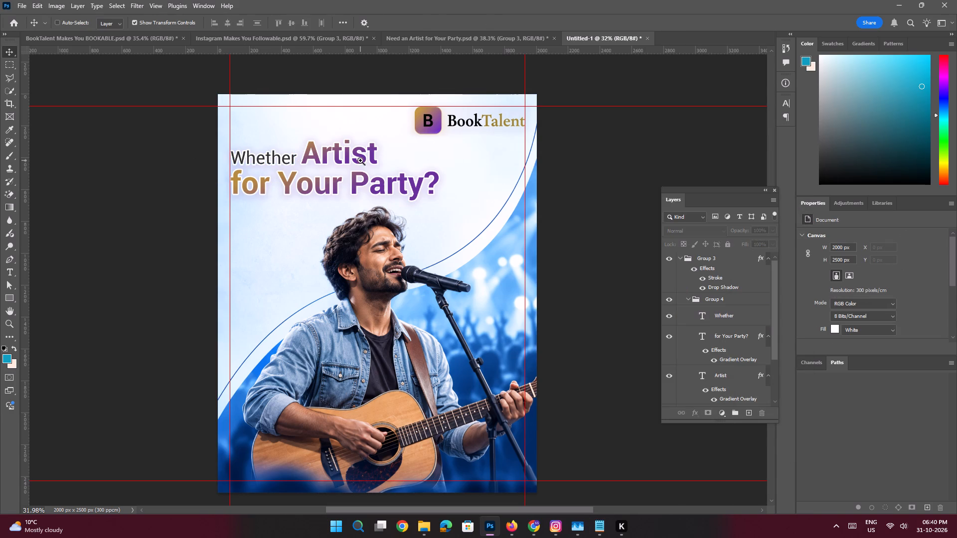
pyautogui.keyDown('ctrl'); pyautogui.moveTo(360, 160); pyautogui.dragTo(376, 184); pyautogui.keyUp('ctrl')
pyautogui.moveTo(394, 174); pyautogui.dragTo(395, 180)
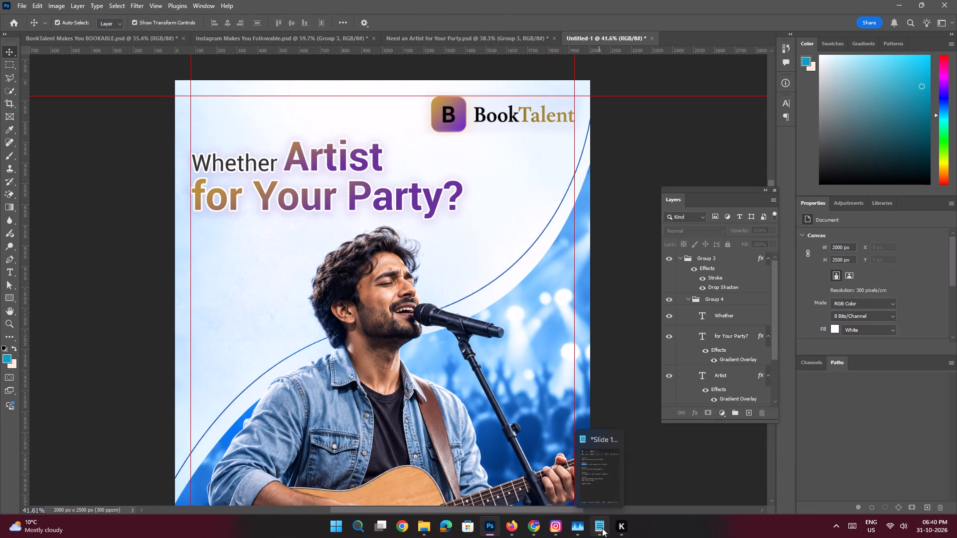
pyautogui.click(602, 528)
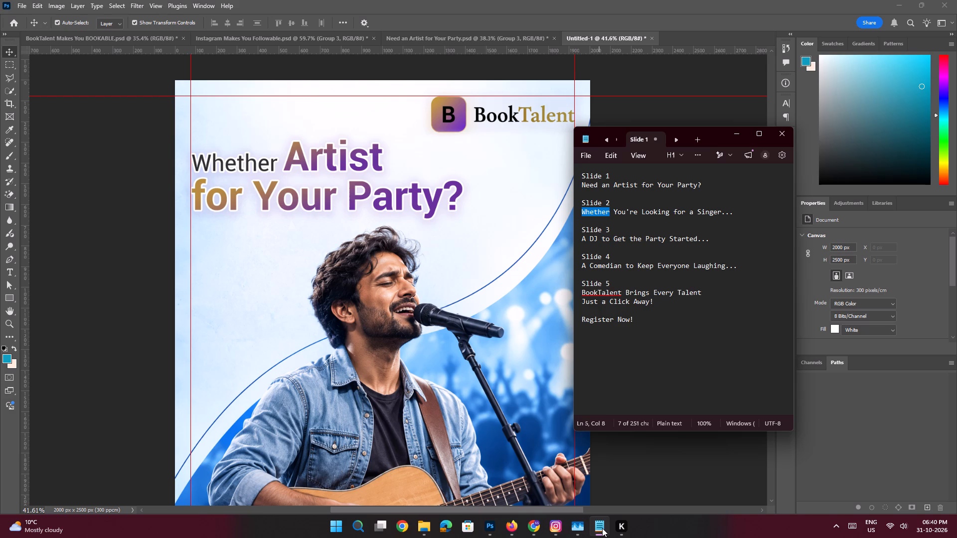
pyautogui.click(729, 132)
pyautogui.click(312, 155)
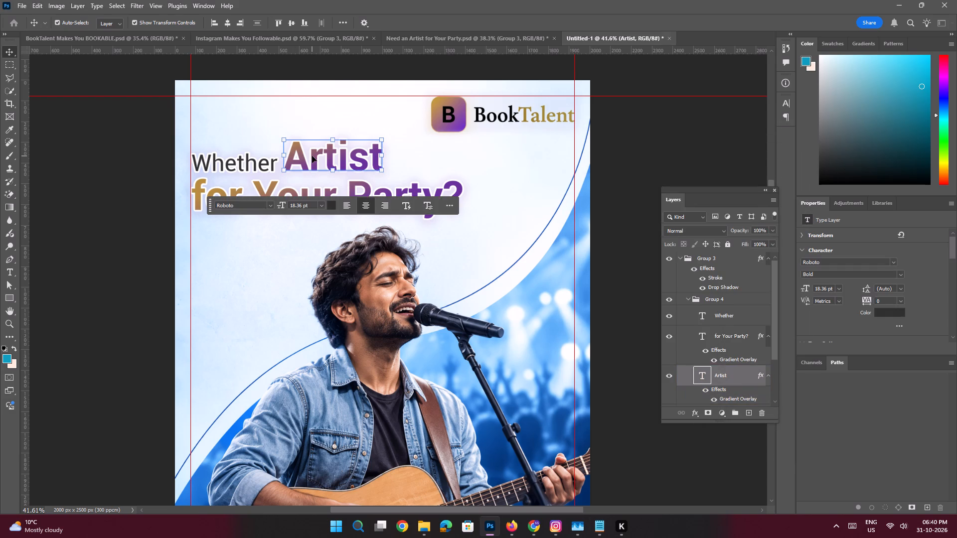
pyautogui.press('Delete')
pyautogui.click(363, 200)
pyautogui.keyDown('shift'); pyautogui.moveTo(355, 198); pyautogui.dragTo(355, 198); pyautogui.keyUp('shift')
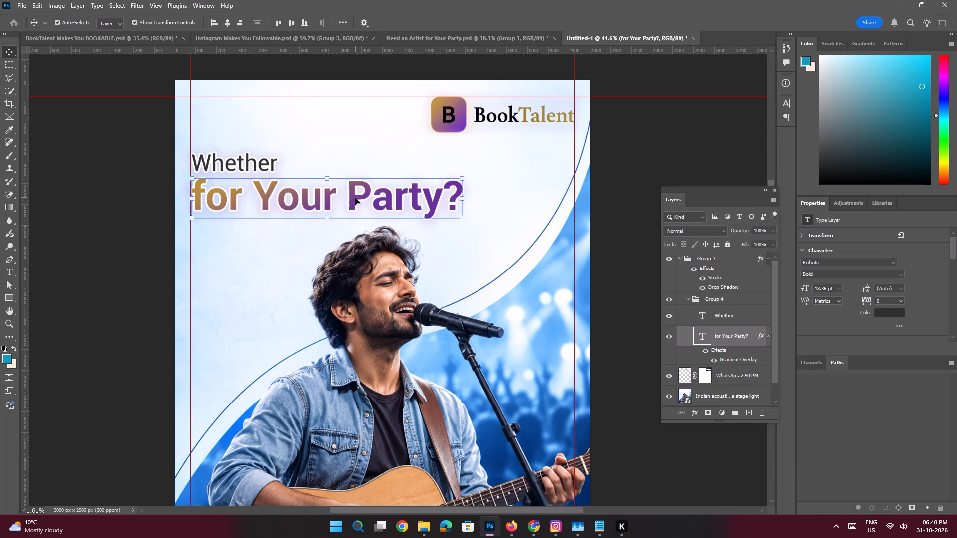
pyautogui.keyDown('shift'); pyautogui.moveTo(355, 198); pyautogui.dragTo(350, 265); pyautogui.keyUp('shift')
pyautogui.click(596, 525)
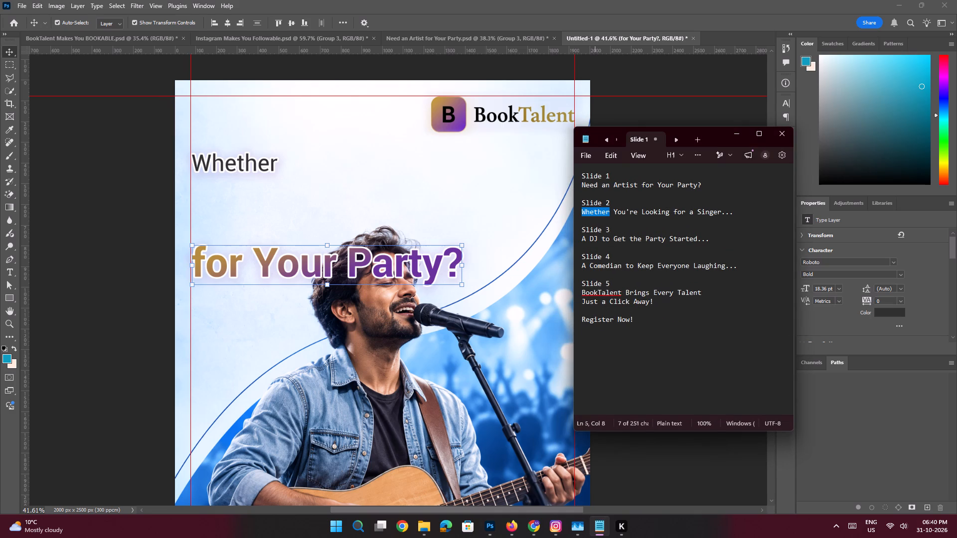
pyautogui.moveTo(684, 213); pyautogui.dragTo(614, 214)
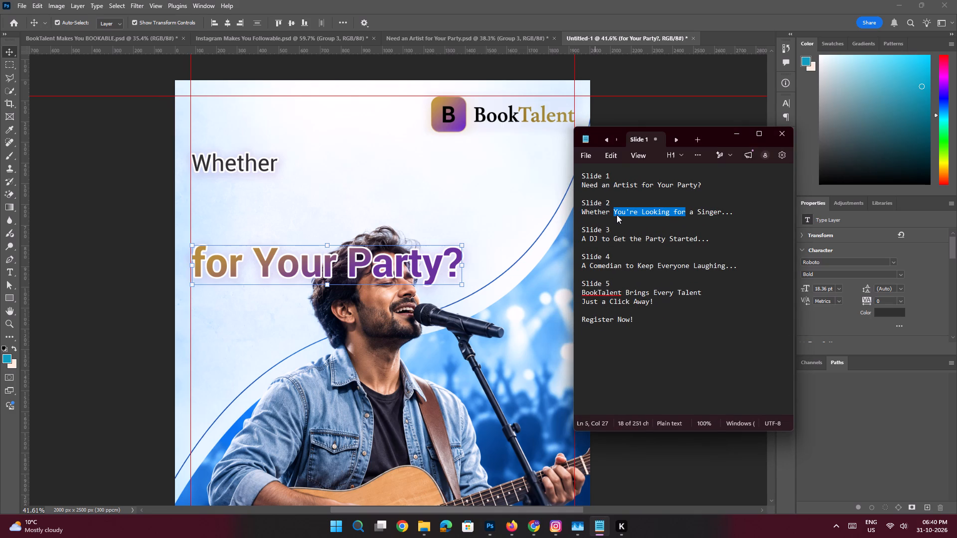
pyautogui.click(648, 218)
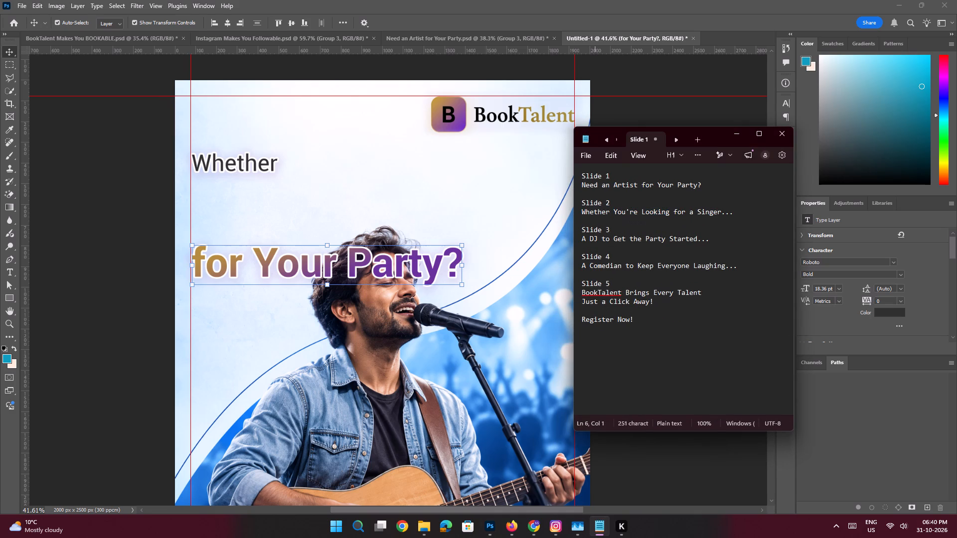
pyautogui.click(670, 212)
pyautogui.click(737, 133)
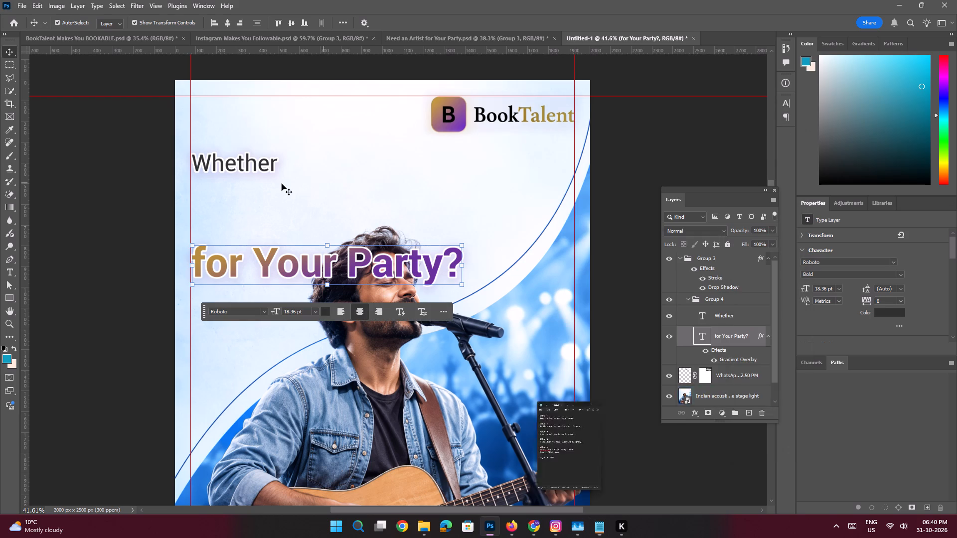
# Hide the Stroke and Drop Shadow effects on the headline's Group 3.
pyautogui.click(261, 166)
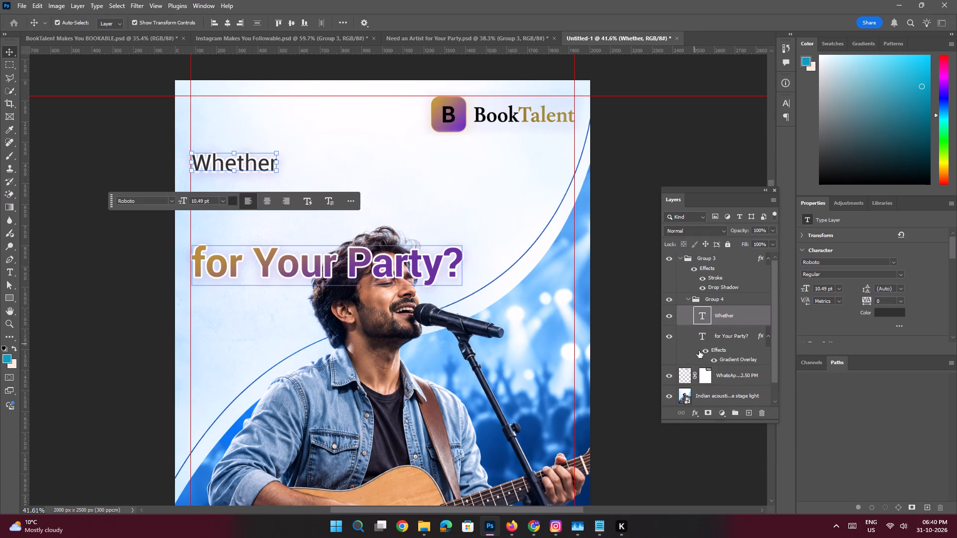
pyautogui.click(703, 287)
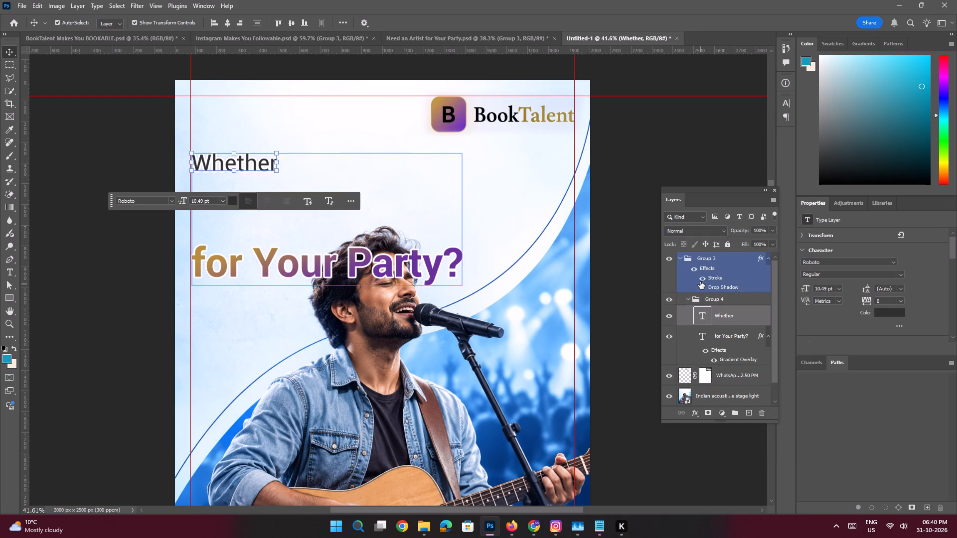
pyautogui.click(700, 281)
pyautogui.click(144, 162)
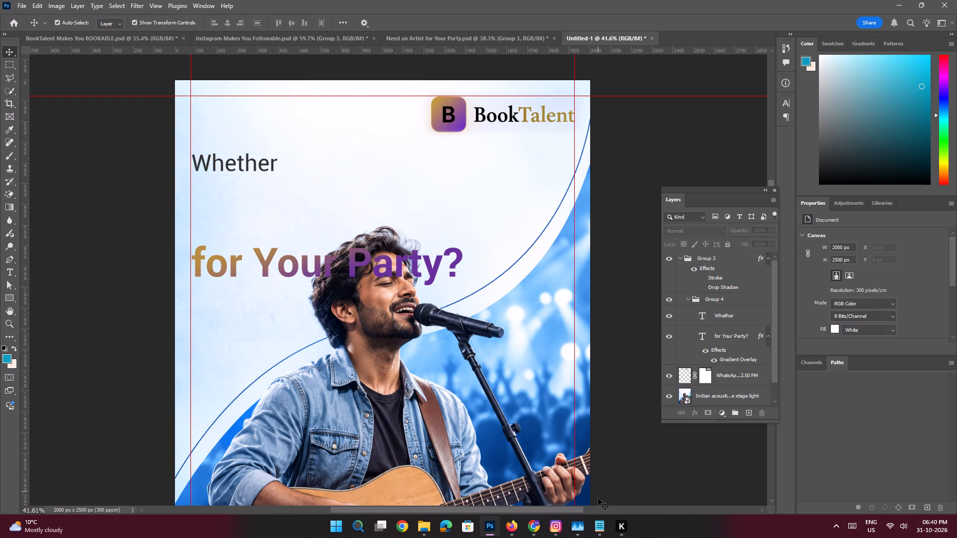
# Replace the headline text "Whether" with "Whether You're Looking", copied from the Slide 2 line in the Notepad notes.
pyautogui.click(602, 518)
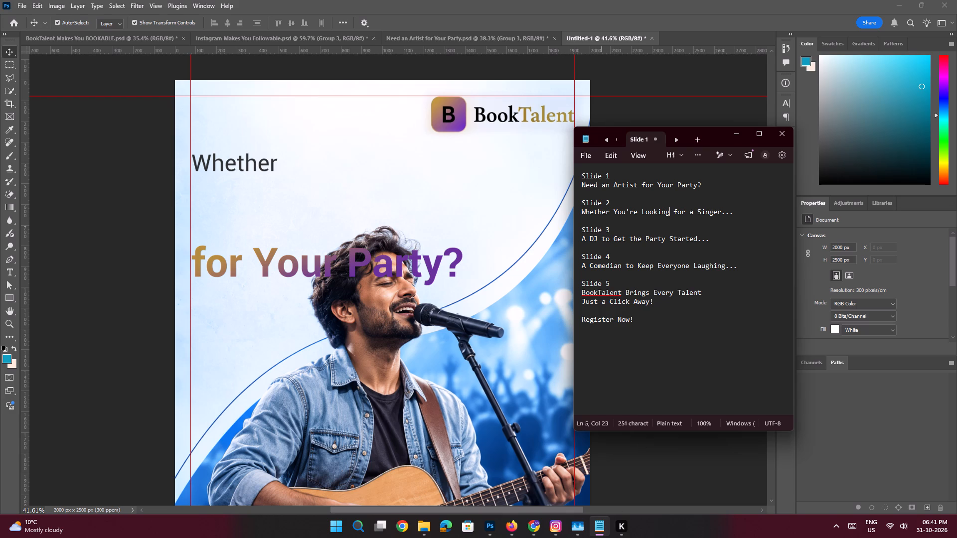
pyautogui.moveTo(671, 213); pyautogui.dragTo(575, 215)
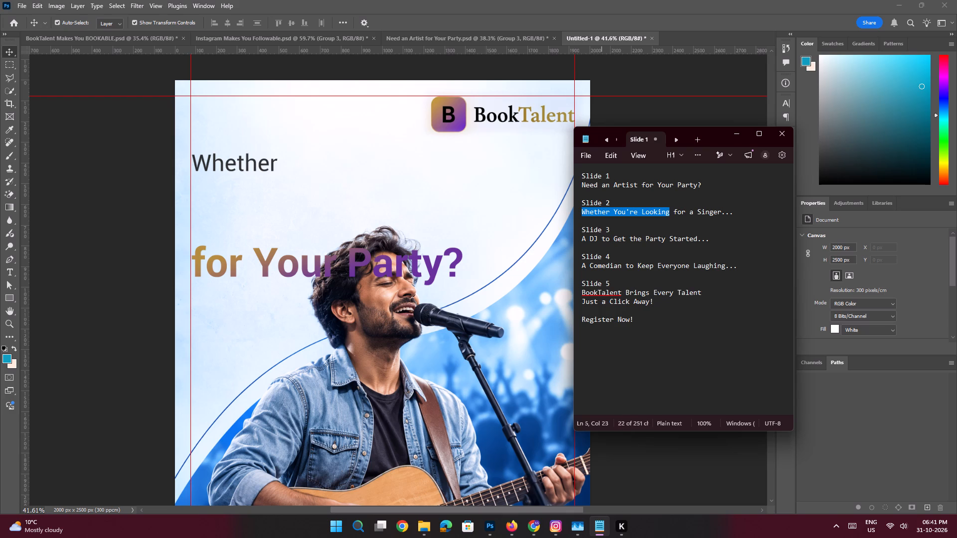
pyautogui.hotkey('ctrl', 'c')
pyautogui.click(733, 134)
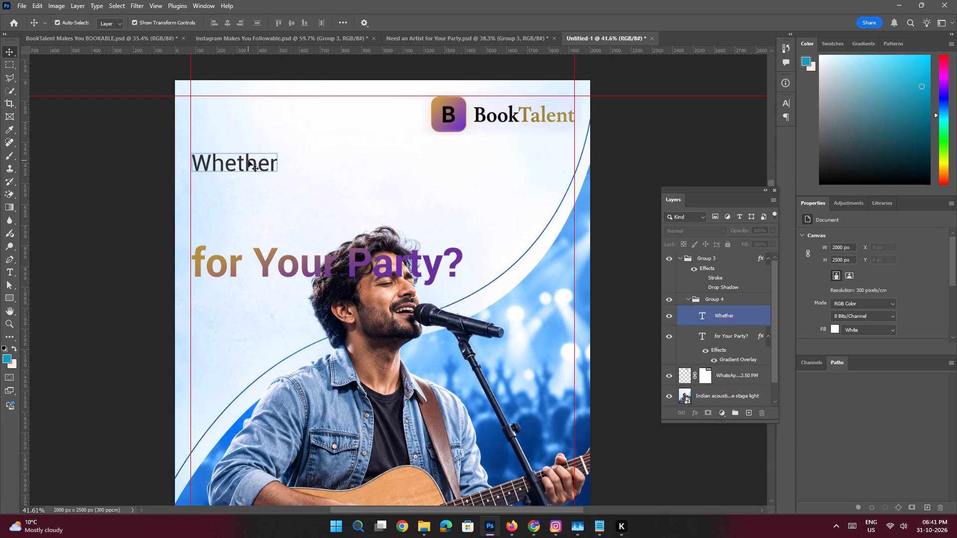
pyautogui.doubleClick(248, 160)
pyautogui.hotkey('ctrl', 'v')
pyautogui.press('Return')
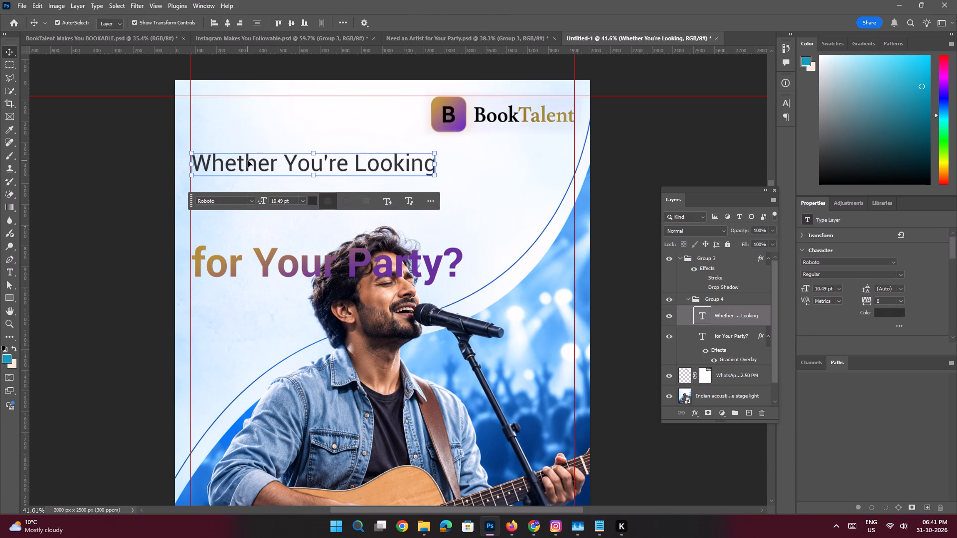
# Set the "Whether You're Looking" text to 8 pt and move it slightly up, against the left margin guide.
pyautogui.moveTo(827, 288); pyautogui.dragTo(783, 271)
pyautogui.press('8')
pyautogui.press('Return')
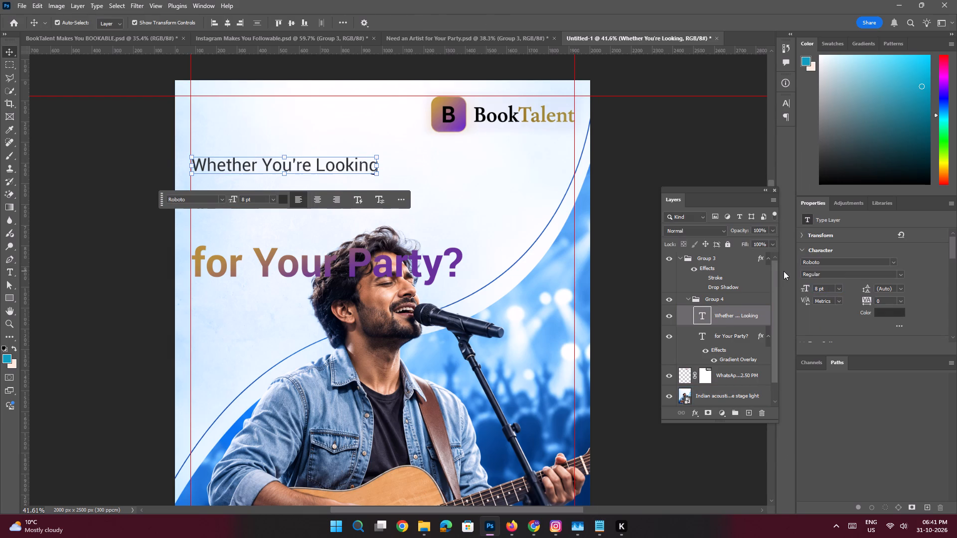
pyautogui.moveTo(331, 169); pyautogui.dragTo(328, 162)
# Replace the headline text "for Your Party?" with "for a Singer...", copied from the Slide 2 line in the Notepad notes.
pyautogui.click(598, 527)
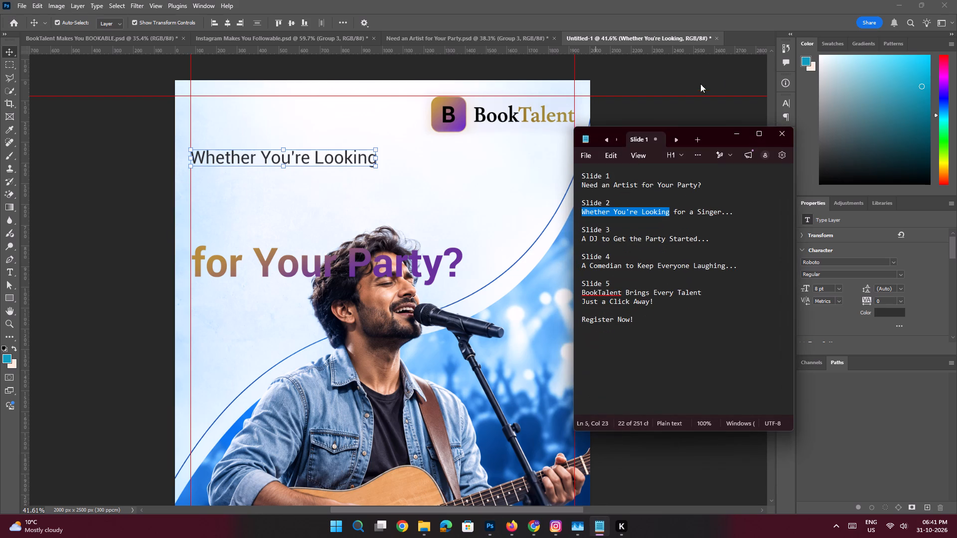
pyautogui.moveTo(733, 213); pyautogui.dragTo(678, 211)
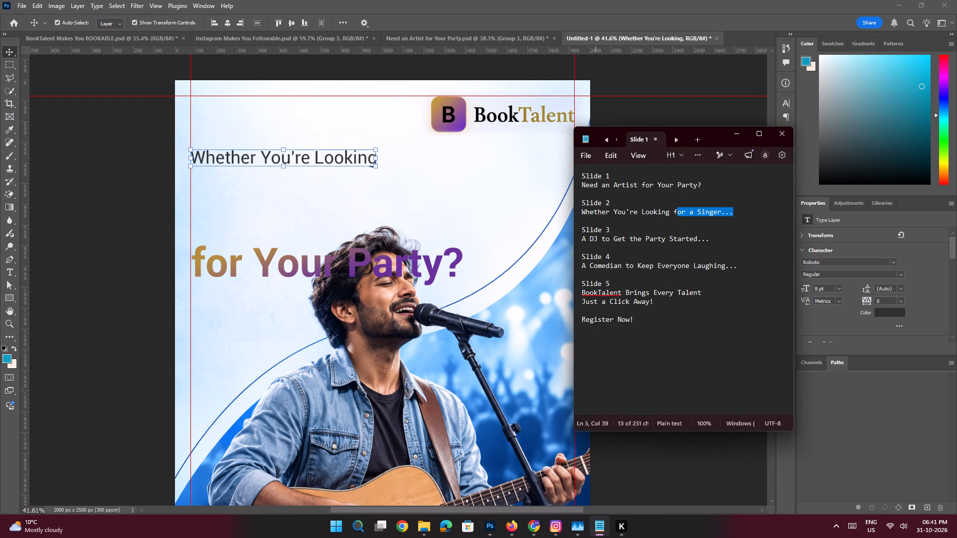
pyautogui.moveTo(678, 211); pyautogui.dragTo(673, 211)
pyautogui.hotkey('ctrl', 'c')
pyautogui.click(741, 133)
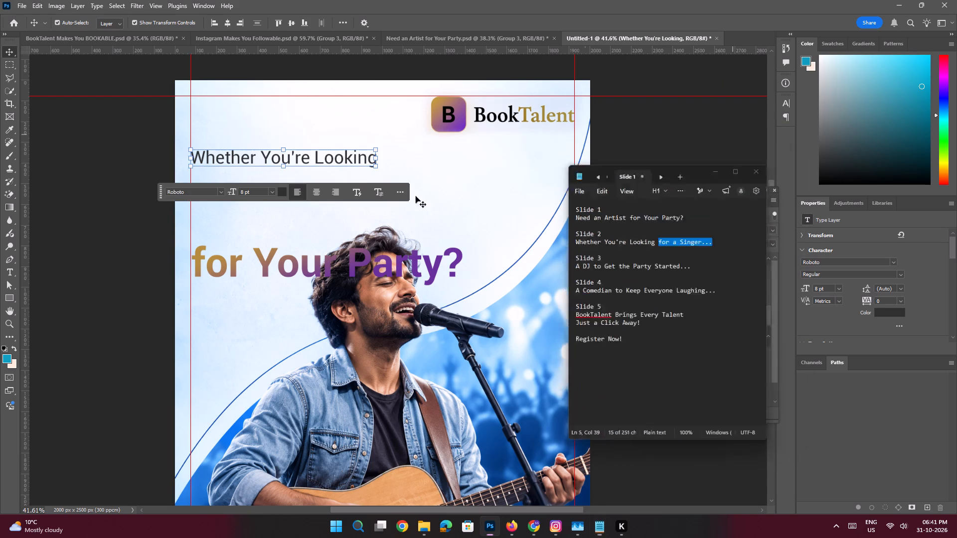
pyautogui.doubleClick(259, 273)
pyautogui.hotkey('ctrl', 'v')
pyautogui.press('Return')
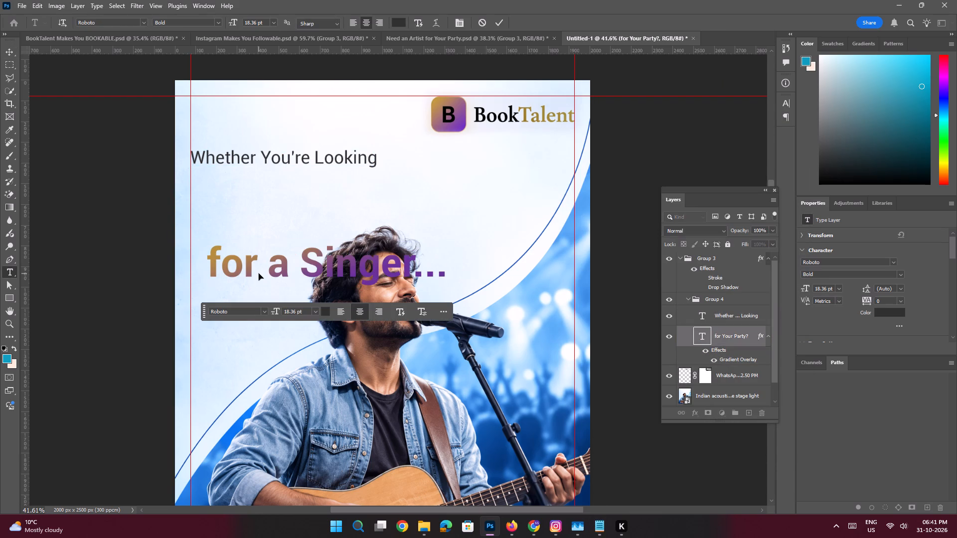
# Move "for a Singer..." directly below "Whether You're Looking", flush with the left margin guide.
pyautogui.moveTo(258, 274); pyautogui.dragTo(240, 205)
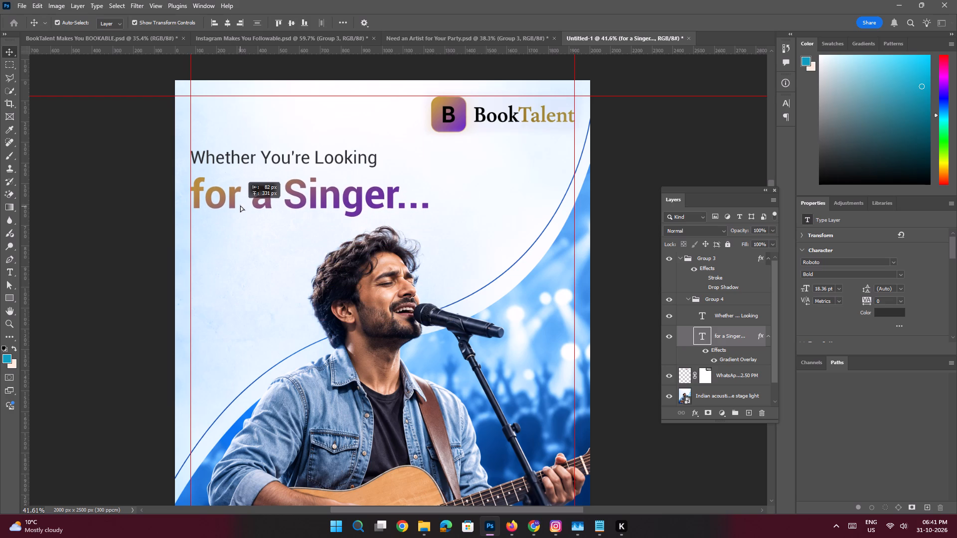
pyautogui.moveTo(240, 205); pyautogui.dragTo(240, 203)
# Try 7 pt for the "Whether You're Looking" text, and settle on a font size of 7.5 pt.
pyautogui.press('space')
pyautogui.press('space')
pyautogui.press('space')
pyautogui.press('space')
pyautogui.press('space')
pyautogui.click(266, 180)
pyautogui.keyDown('ctrl'); pyautogui.moveTo(293, 170); pyautogui.dragTo(299, 180); pyautogui.keyUp('ctrl')
pyautogui.click(352, 163)
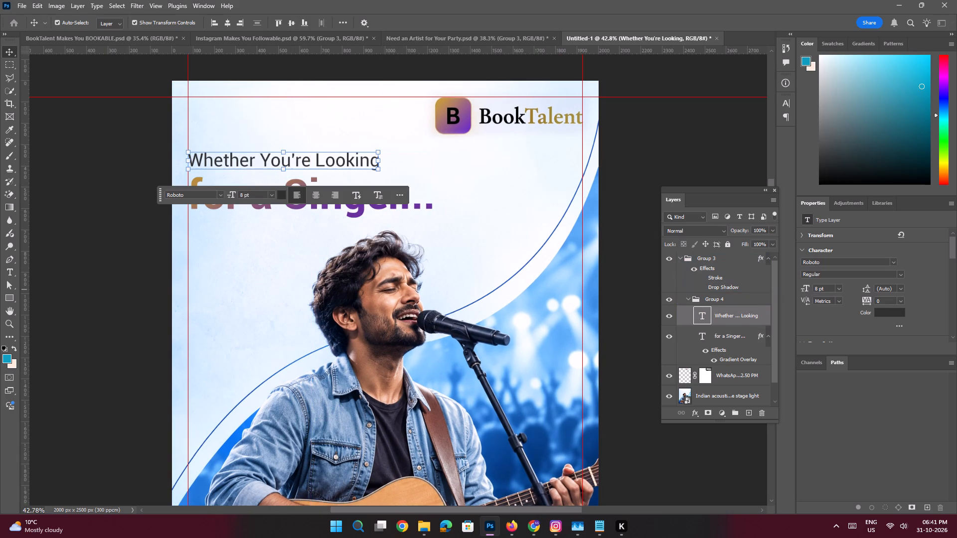
pyautogui.moveTo(816, 286); pyautogui.dragTo(780, 275)
pyautogui.press('Right')
pyautogui.press('BackSpace')
pyautogui.press('7')
pyautogui.press('Return')
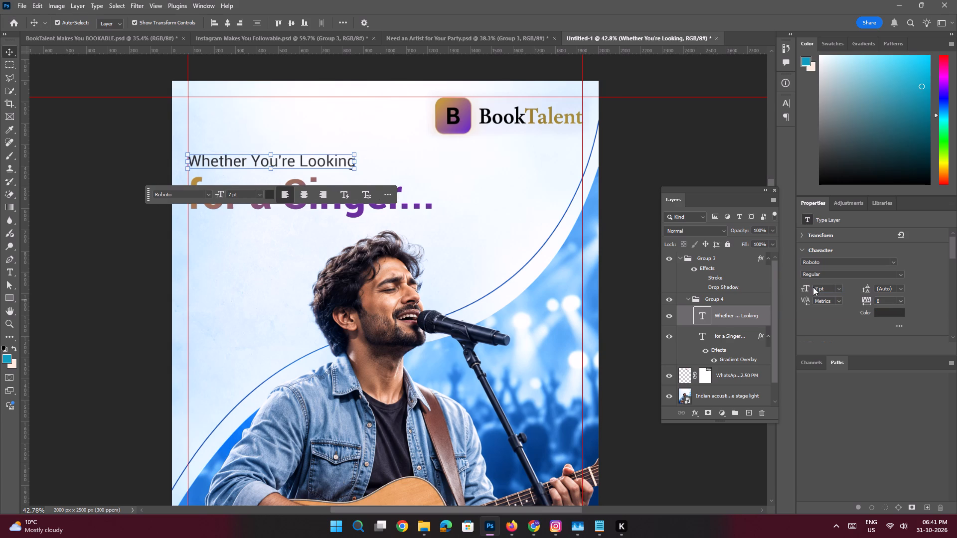
pyautogui.moveTo(819, 288); pyautogui.dragTo(798, 281)
pyautogui.write('7.5')
pyautogui.press('Return')
pyautogui.click(142, 225)
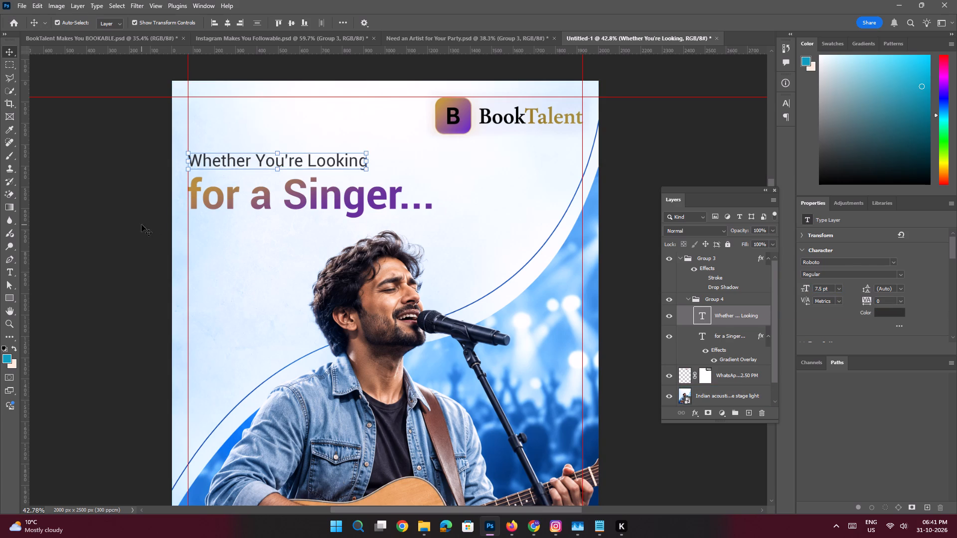
# Nudge the "for a Singer..." line up a few pixels to tighten the gap below "Whether You're Looking".
pyautogui.press('space')
pyautogui.keyDown('ctrl'); pyautogui.moveTo(197, 171); pyautogui.dragTo(211, 207); pyautogui.keyUp('ctrl')
pyautogui.moveTo(280, 169); pyautogui.dragTo(265, 197)
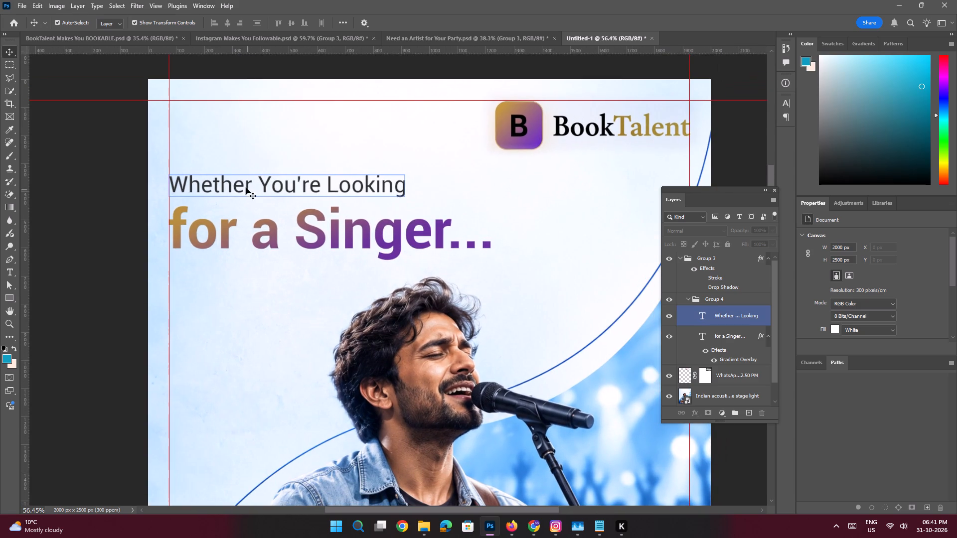
pyautogui.click(241, 185)
pyautogui.click(256, 244)
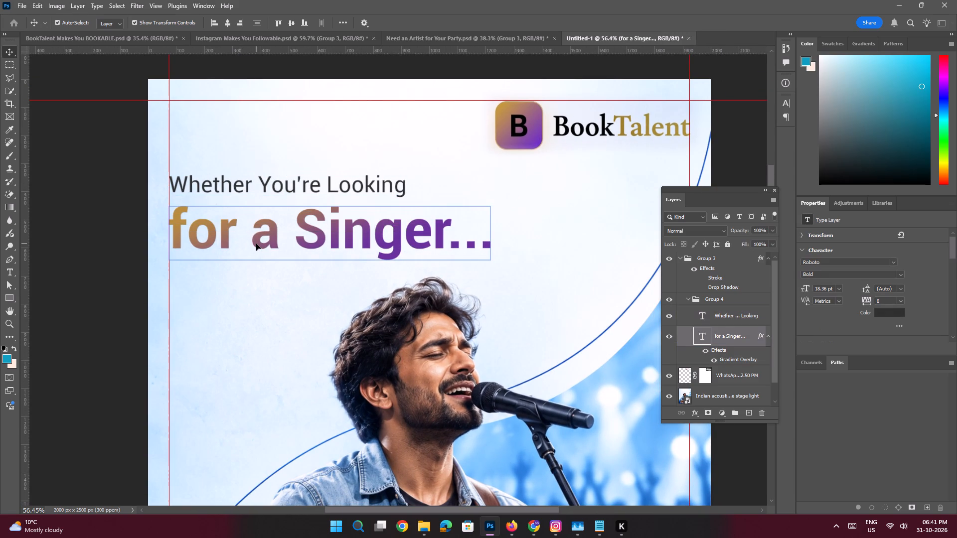
pyautogui.press('Up')
pyautogui.press('Up')
pyautogui.press('Up')
pyautogui.press('Up')
pyautogui.press('Up')
pyautogui.press('Up')
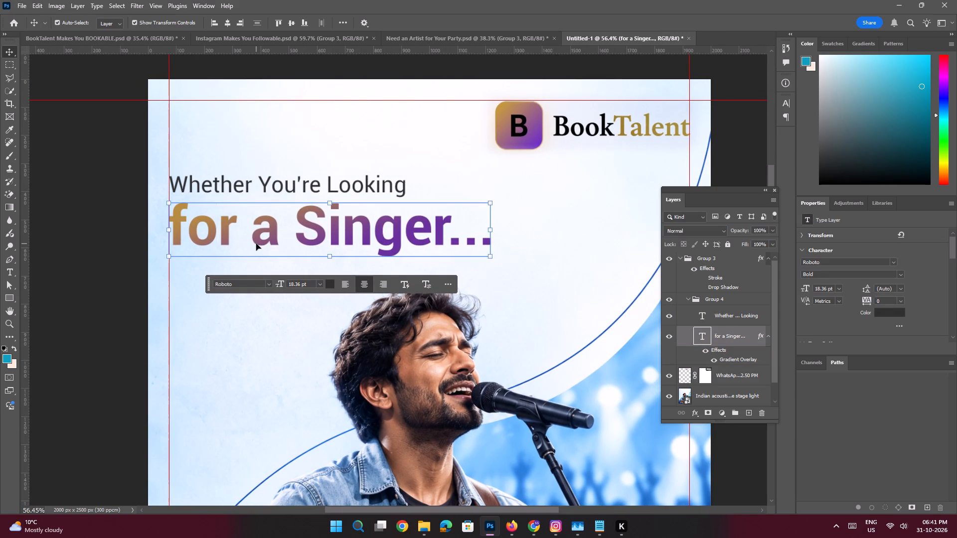
pyautogui.press('Down')
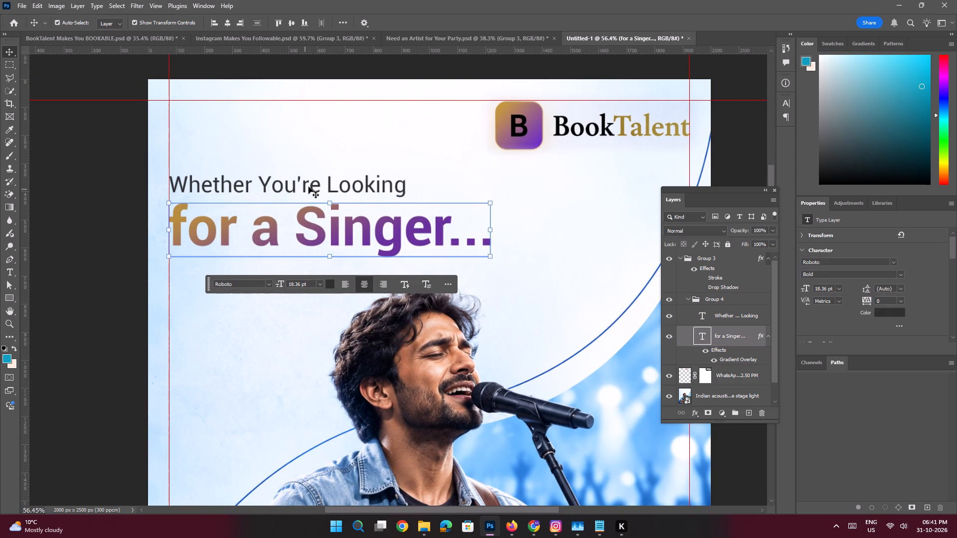
# Select both headline lines and scale them up together proportionally to about 102.6%, keeping them on the left margin guide.
pyautogui.keyDown('shift'); pyautogui.click(311, 184); pyautogui.keyUp('shift')
pyautogui.press('space')
pyautogui.keyDown('ctrl'); pyautogui.moveTo(487, 219); pyautogui.dragTo(463, 215); pyautogui.keyUp('ctrl')
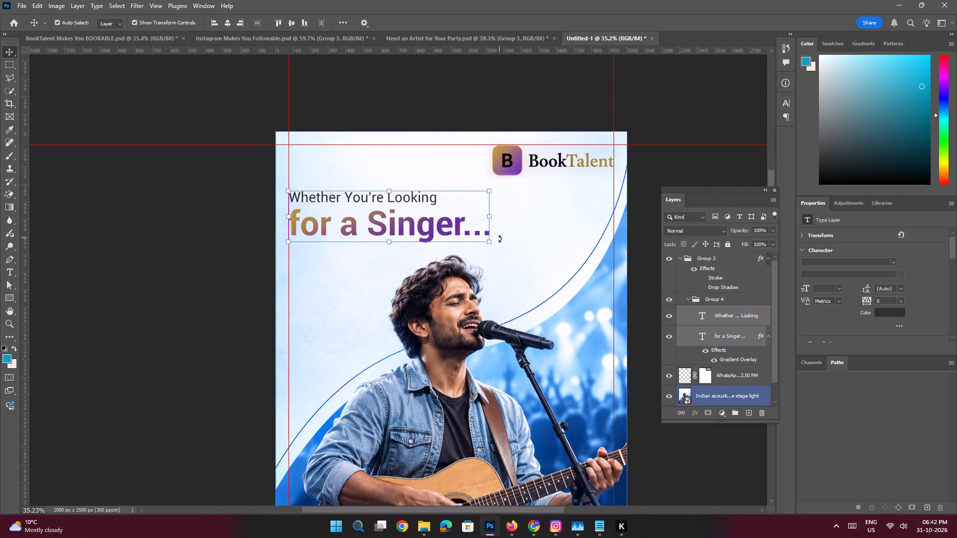
pyautogui.moveTo(491, 243); pyautogui.dragTo(496, 244)
pyautogui.press('space')
pyautogui.keyDown('ctrl'); pyautogui.moveTo(475, 213); pyautogui.dragTo(463, 210); pyautogui.keyUp('ctrl')
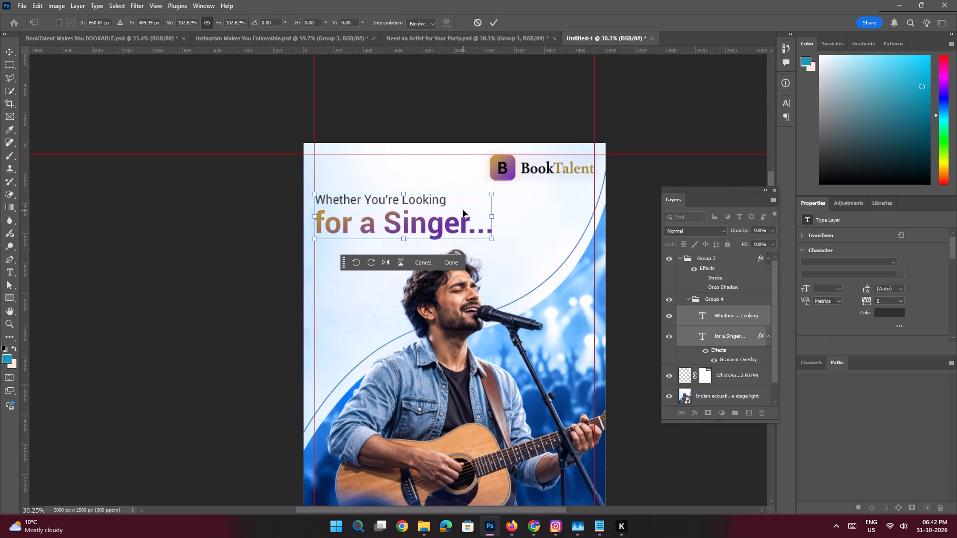
pyautogui.press('Return')
pyautogui.press('space')
pyautogui.press('space')
pyautogui.press('space')
pyautogui.press('space')
pyautogui.press('space')
pyautogui.moveTo(463, 210); pyautogui.dragTo(413, 204)
pyautogui.click(198, 230)
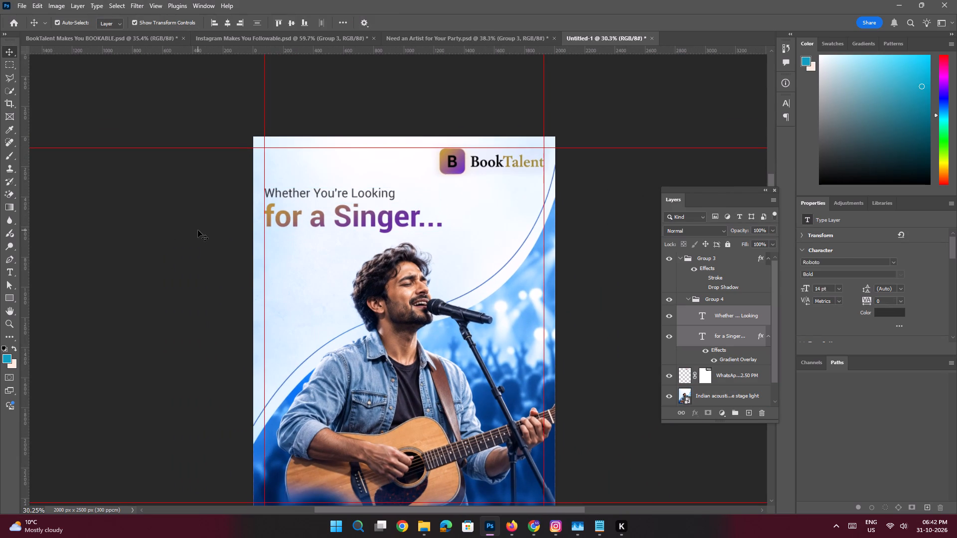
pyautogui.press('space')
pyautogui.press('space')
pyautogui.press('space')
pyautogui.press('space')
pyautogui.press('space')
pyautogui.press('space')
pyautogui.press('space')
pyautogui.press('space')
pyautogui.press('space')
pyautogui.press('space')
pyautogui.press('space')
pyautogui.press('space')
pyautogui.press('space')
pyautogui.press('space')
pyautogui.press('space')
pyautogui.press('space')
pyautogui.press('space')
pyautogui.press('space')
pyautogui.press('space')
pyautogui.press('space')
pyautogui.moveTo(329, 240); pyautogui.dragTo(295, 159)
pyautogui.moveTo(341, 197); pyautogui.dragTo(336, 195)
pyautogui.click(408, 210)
# Switch to the Notepad slide notes and copy "Whether You're Looking for a Singer" from the Slide 2 text, without the trailing dots.
pyautogui.hotkey('ctrl', 's')
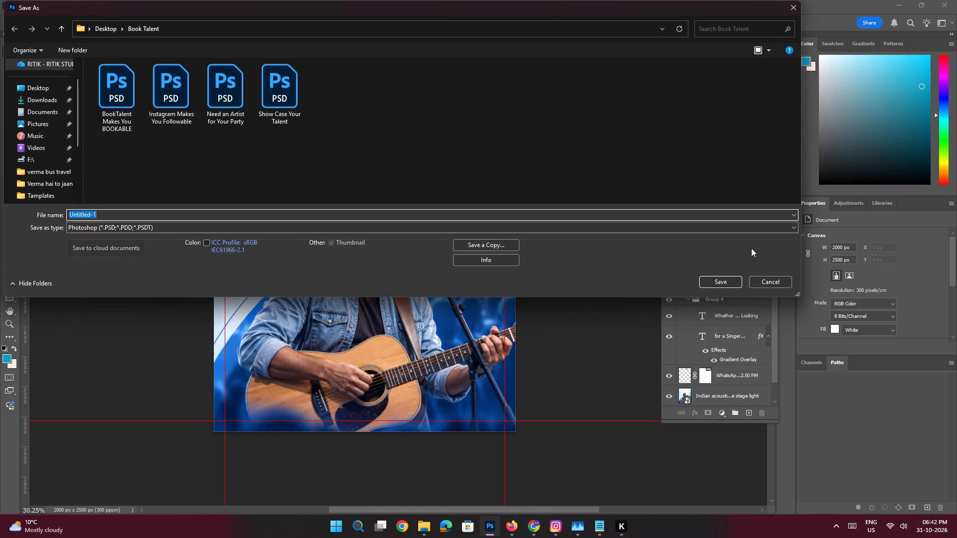
pyautogui.click(764, 284)
pyautogui.click(599, 524)
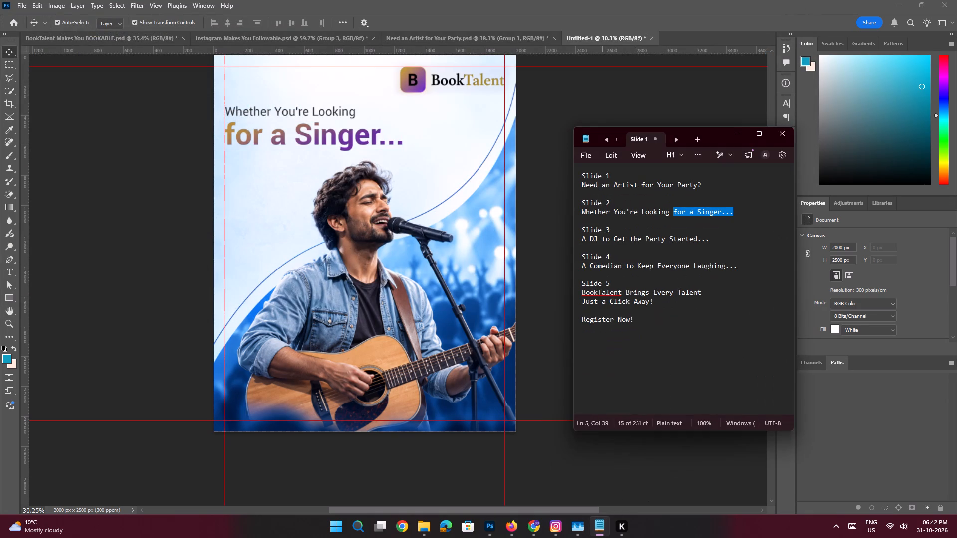
pyautogui.click(686, 214)
pyautogui.moveTo(721, 214); pyautogui.dragTo(565, 222)
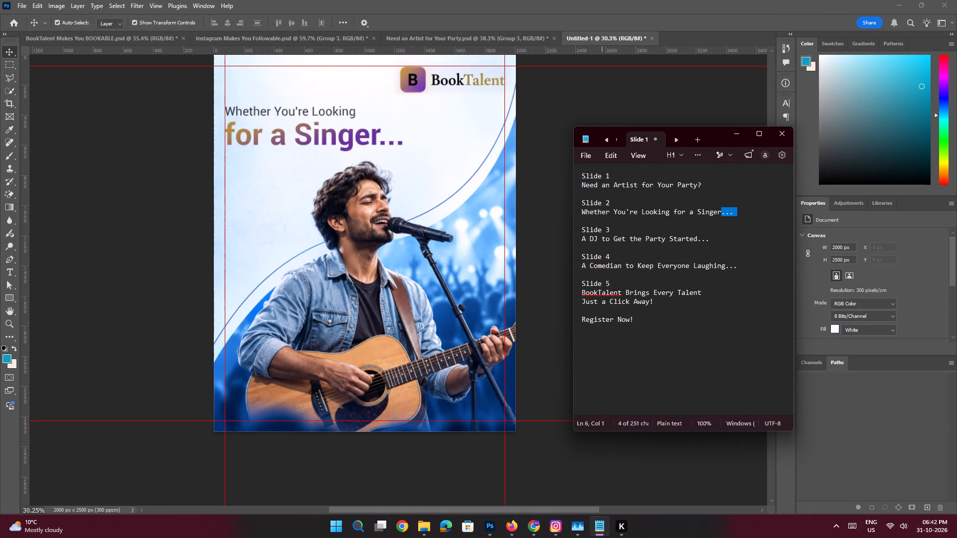
pyautogui.moveTo(565, 222); pyautogui.dragTo(567, 210)
pyautogui.hotkey('ctrl', 'c')
pyautogui.click(742, 134)
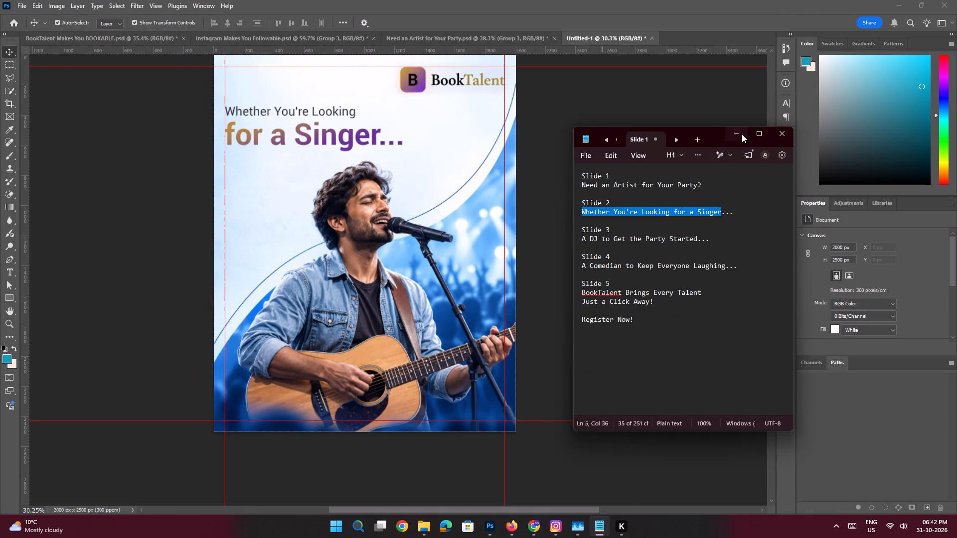
# Save the document as a PSD in the Book Talent folder, named "Whether You're Looking for a Singer" from the copied text.
pyautogui.hotkey('ctrl', 's')
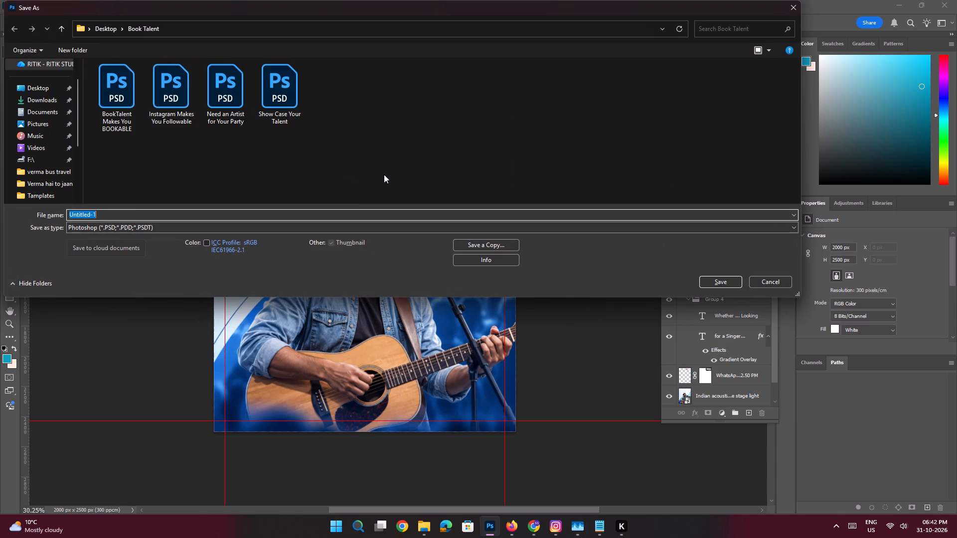
pyautogui.hotkey('ctrl', 'v')
pyautogui.press('Return')
# Copy the white swipe-left hand icon layer from "Need an Artist for Your Party.psd" into the singer slide, near its lower-right corner.
pyautogui.press('space')
pyautogui.press('space')
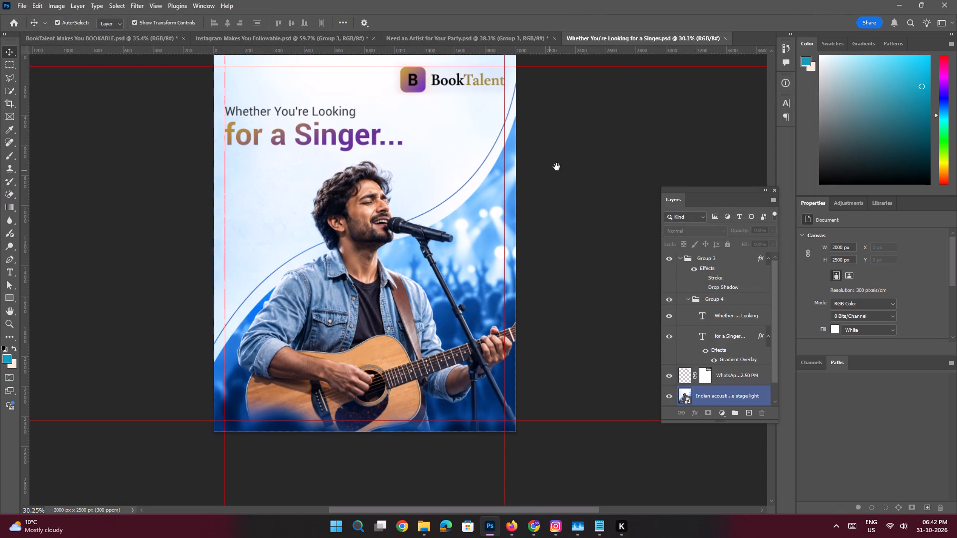
pyautogui.click(480, 39)
pyautogui.press('space')
pyautogui.press('space')
pyautogui.press('space')
pyautogui.press('space')
pyautogui.press('space')
pyautogui.press('space')
pyautogui.press('space')
pyautogui.press('space')
pyautogui.press('space')
pyautogui.press('space')
pyautogui.moveTo(458, 225); pyautogui.dragTo(461, 189)
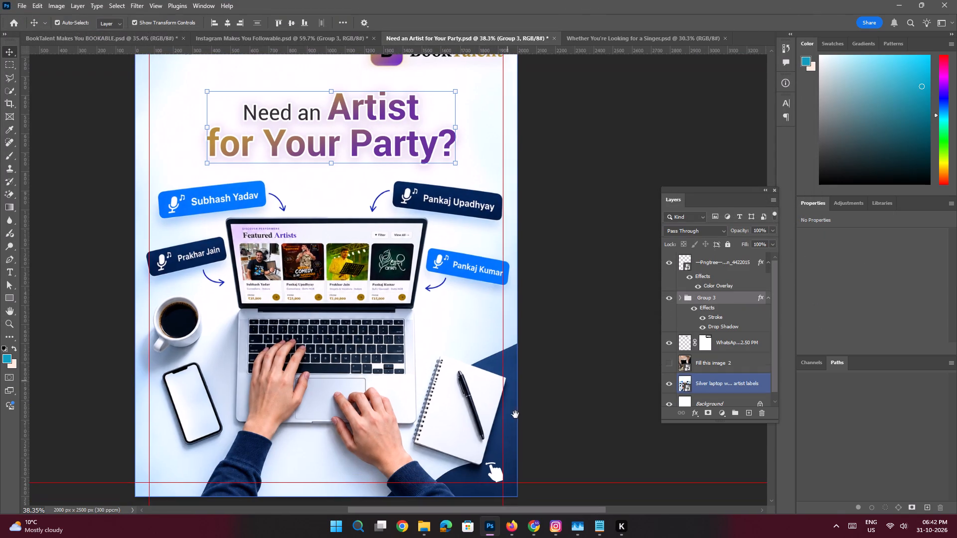
pyautogui.click(495, 473)
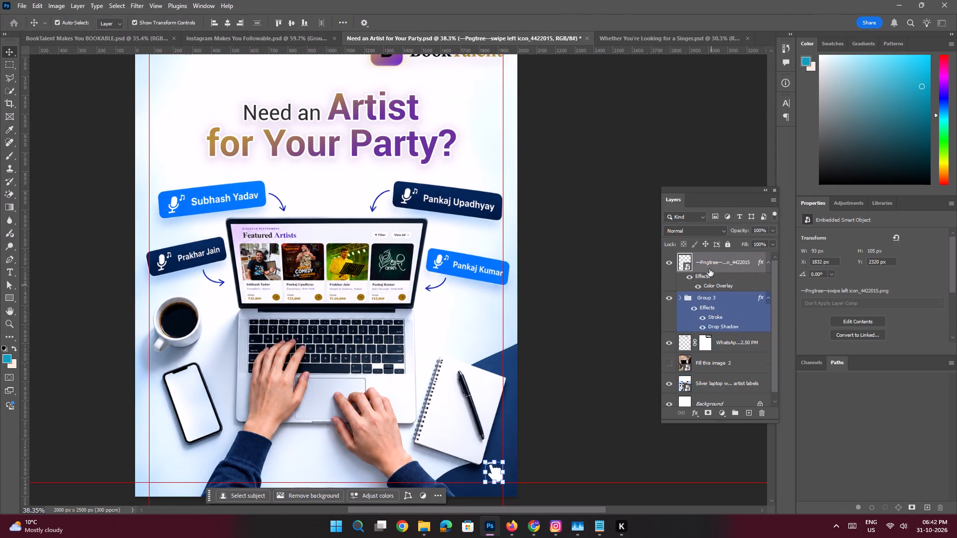
pyautogui.moveTo(707, 261); pyautogui.dragTo(511, 314)
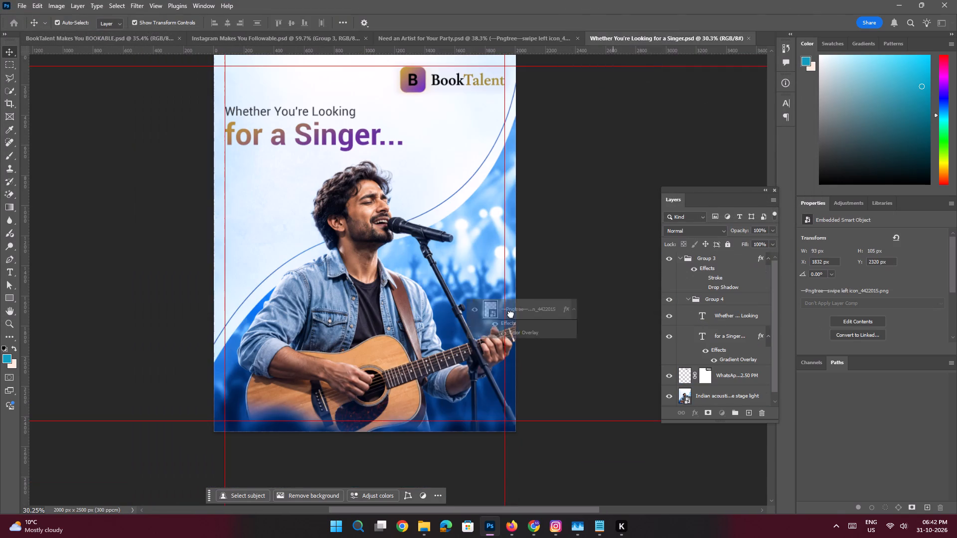
pyautogui.moveTo(511, 314); pyautogui.dragTo(499, 382)
# Move the swipe icon down to the lower-right corner of the singer slide, snapped inside the right and bottom margin guides.
pyautogui.hotkey('ctrl', 'space')
pyautogui.hotkey('ctrl', 'space')
pyautogui.hotkey('ctrl', 'space')
pyautogui.hotkey('ctrl', 'space')
pyautogui.hotkey('ctrl', 'space')
pyautogui.hotkey('ctrl', 'space')
pyautogui.hotkey('ctrl', 'space')
pyautogui.hotkey('ctrl', 'space')
pyautogui.keyDown('ctrl'); pyautogui.moveTo(497, 384); pyautogui.dragTo(523, 417); pyautogui.keyUp('ctrl')
pyautogui.moveTo(515, 405); pyautogui.dragTo(529, 367)
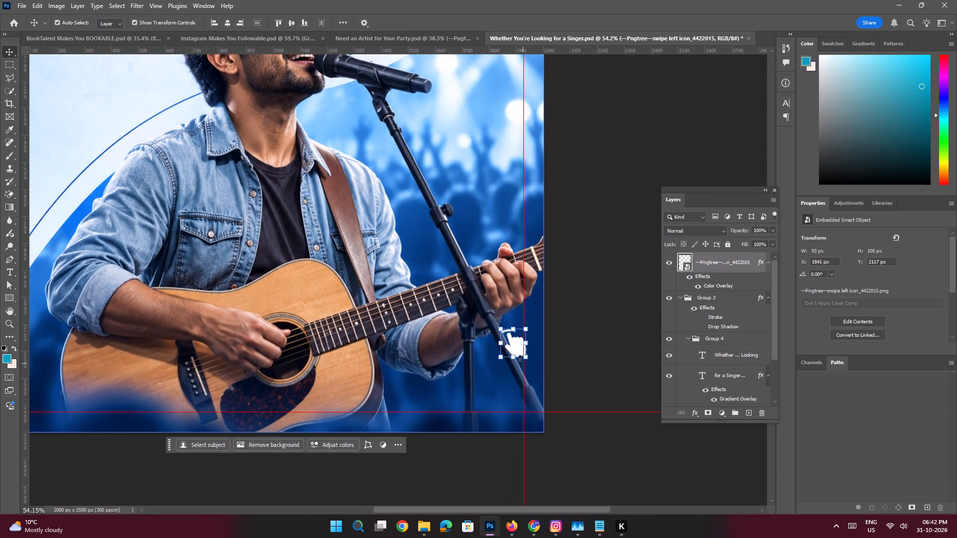
pyautogui.moveTo(518, 352); pyautogui.dragTo(515, 405)
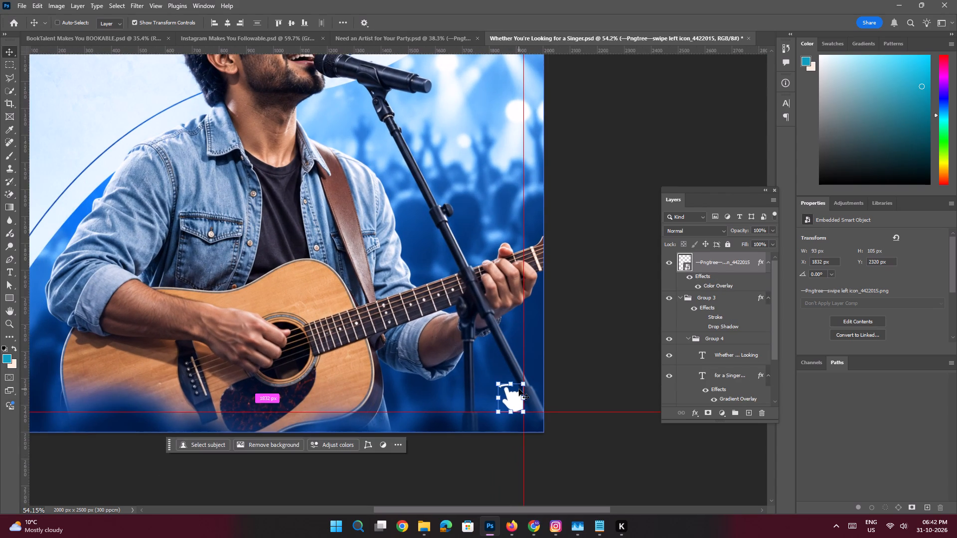
# Scale the swipe icon up proportionally to about 11.18% and keep it inside the lower-right margin guides.
pyautogui.hotkey('ctrl', 't')
pyautogui.moveTo(487, 374); pyautogui.dragTo(464, 354)
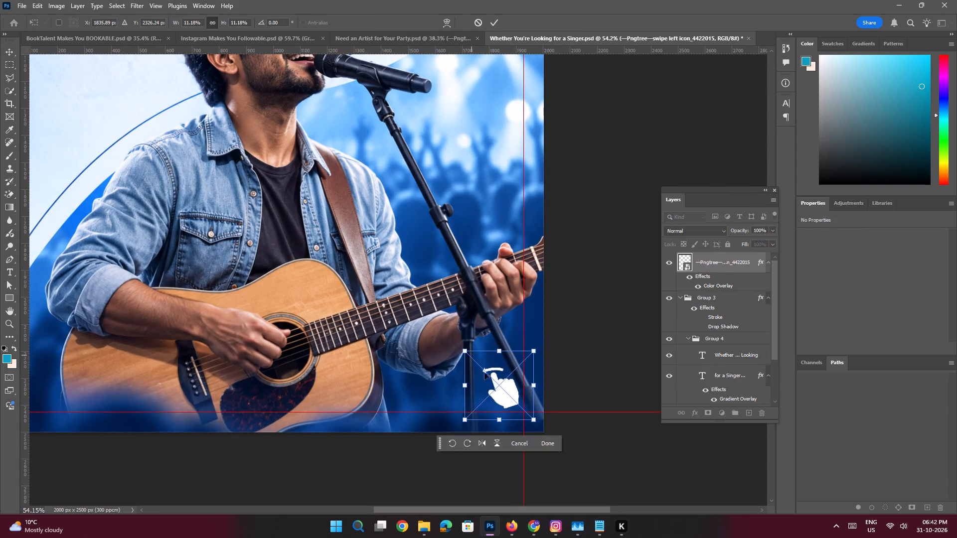
pyautogui.click(495, 401)
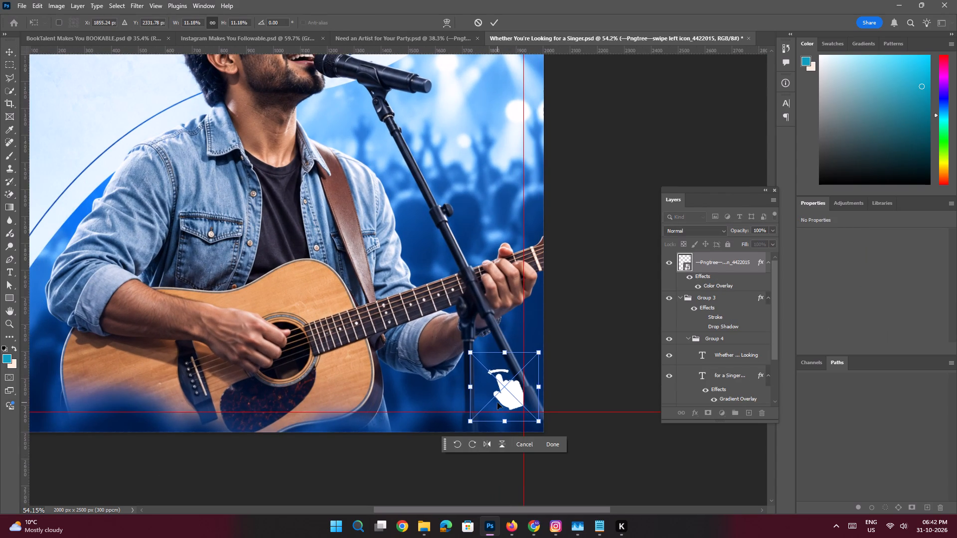
pyautogui.press('Return')
# Deselect the swipe icon and save the singer slide document with the icon added.
pyautogui.press('space')
pyautogui.keyDown('ctrl'); pyautogui.moveTo(466, 320); pyautogui.dragTo(436, 307); pyautogui.keyUp('ctrl')
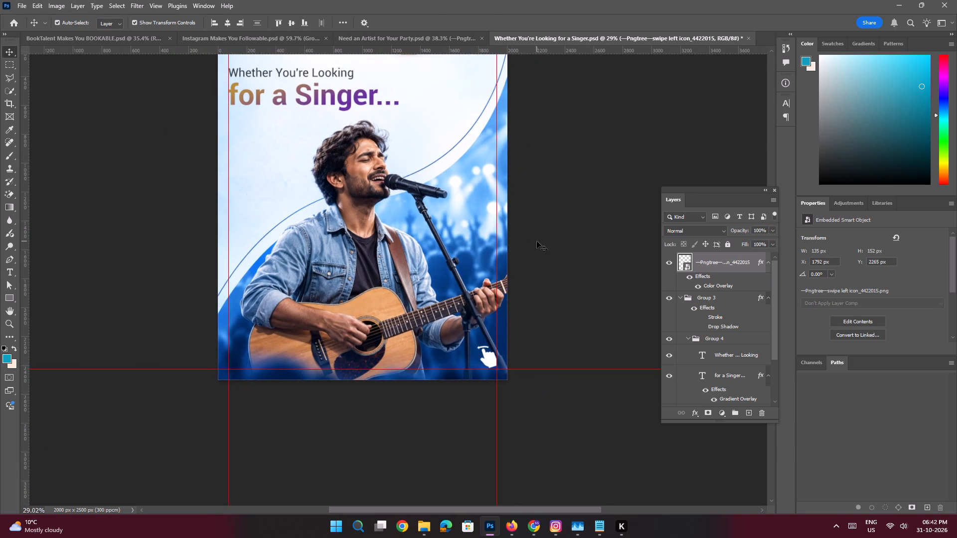
pyautogui.click(537, 241)
pyautogui.press('space')
pyautogui.press('space')
pyautogui.press('space')
pyautogui.press('space')
pyautogui.press('space')
pyautogui.press('space')
pyautogui.moveTo(509, 247); pyautogui.dragTo(502, 293)
pyautogui.keyDown('ctrl'); pyautogui.moveTo(504, 292); pyautogui.dragTo(491, 288); pyautogui.keyUp('ctrl')
pyautogui.click(581, 217)
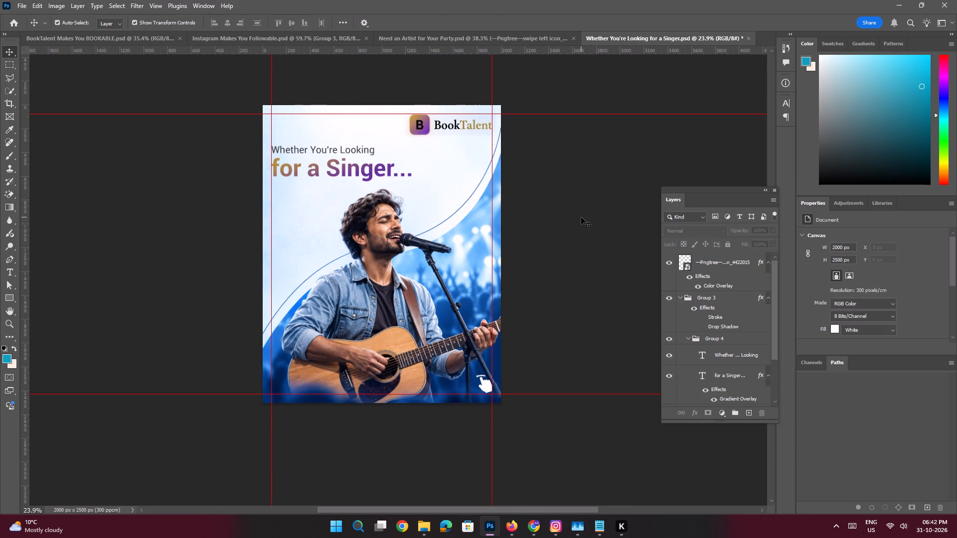
pyautogui.hotkey('ctrl', 's')
pyautogui.click(558, 215)
# Create a new blank 2000 x 2500 px document for the next carousel slide.
pyautogui.hotkey('ctrl', 'n')
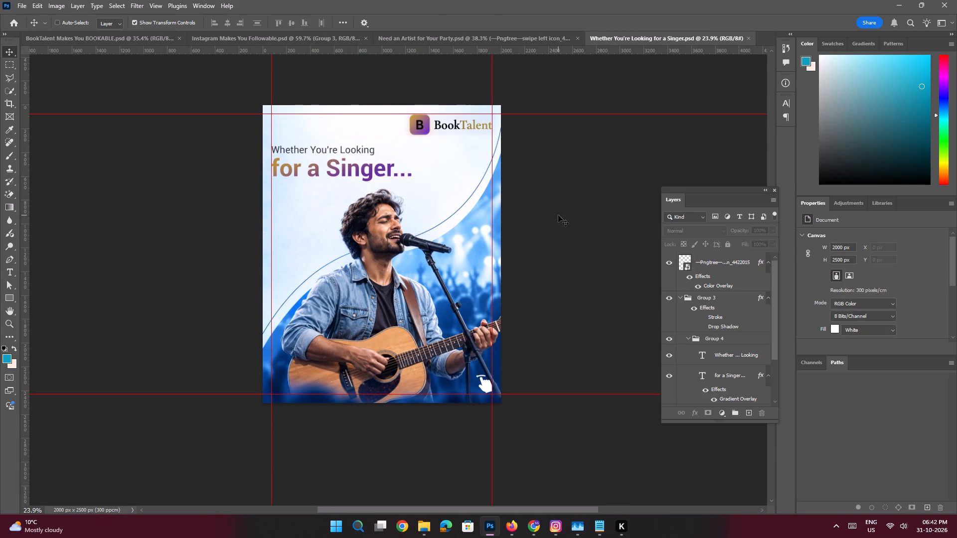
pyautogui.doubleClick(264, 186)
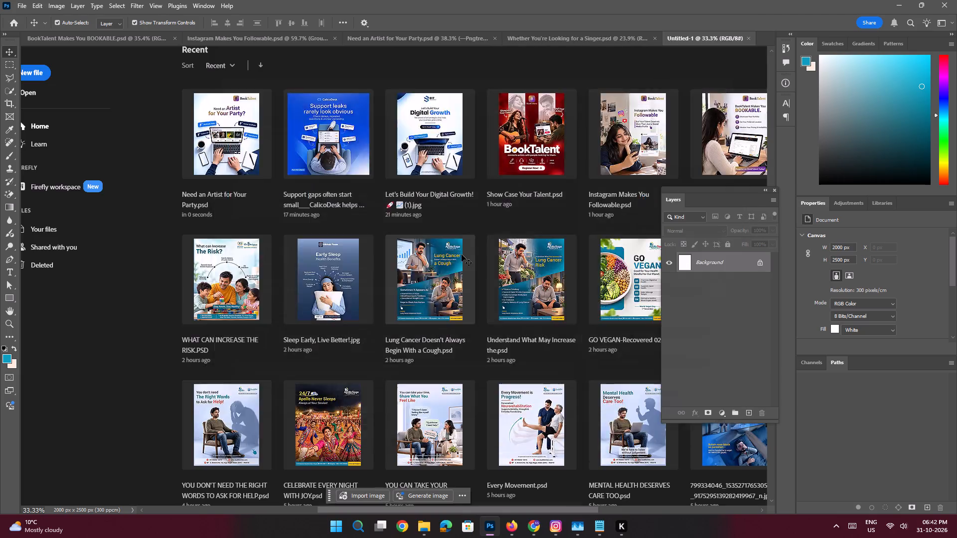